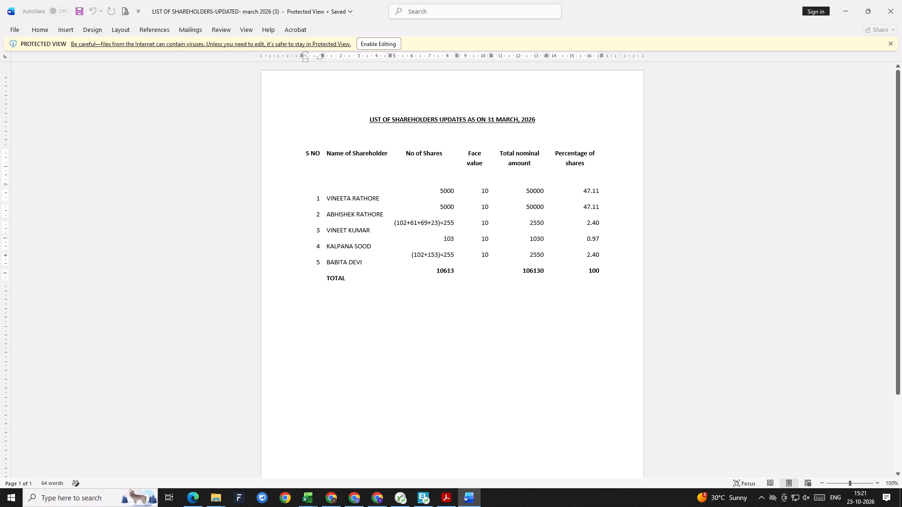
Switch to the GST PAID AMOUNT workbook in Excel and compare its Sheet2 shareholder table with the Word list of shareholders.
{"action": "double_click", "coordinate": [303, 501]}
{"action": "right_click", "coordinate": [303, 501]}
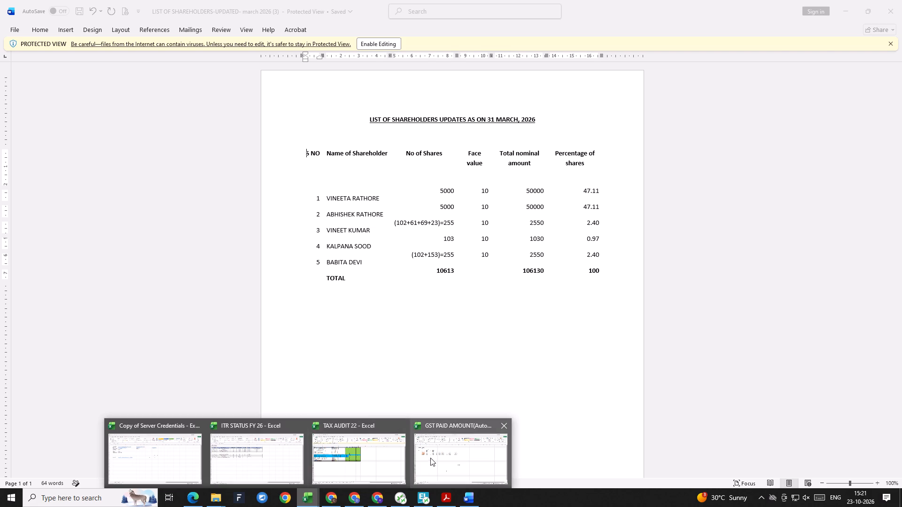
{"action": "left_click", "coordinate": [442, 447]}
{"action": "left_click", "coordinate": [198, 238]}
{"action": "key", "text": "alt+Tab"}
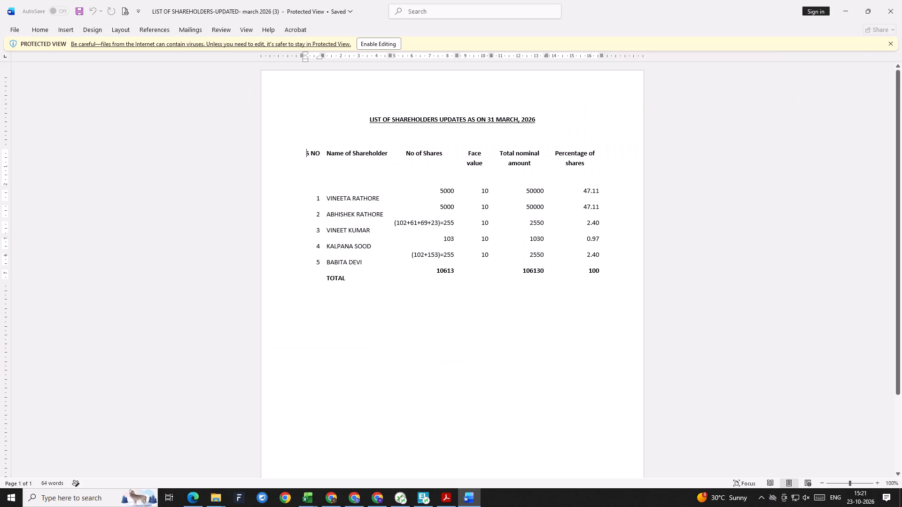
{"action": "key", "text": "alt+Tab"}
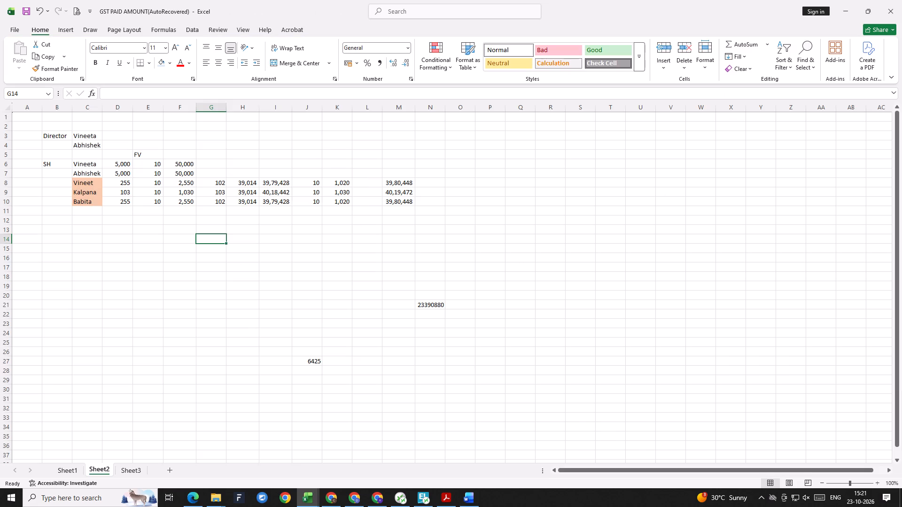
{"action": "key", "text": "alt+Tab"}
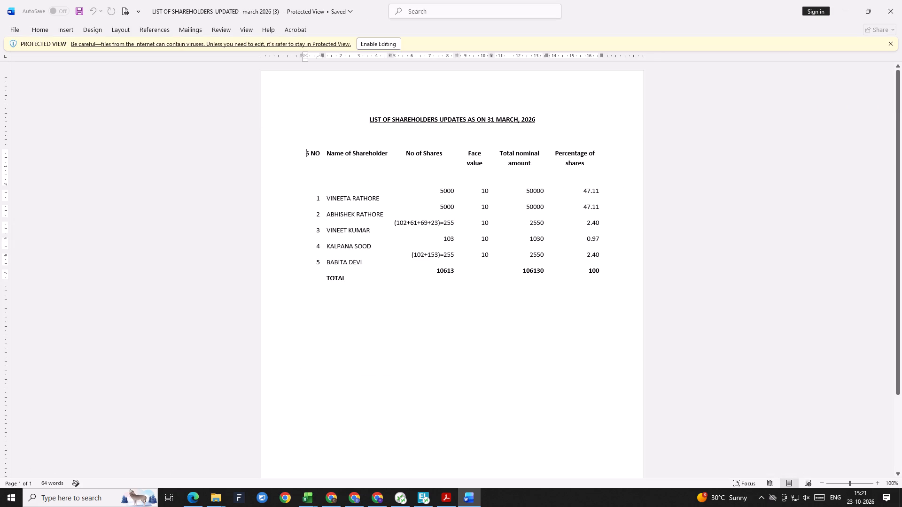
{"action": "key", "text": "alt+Tab"}
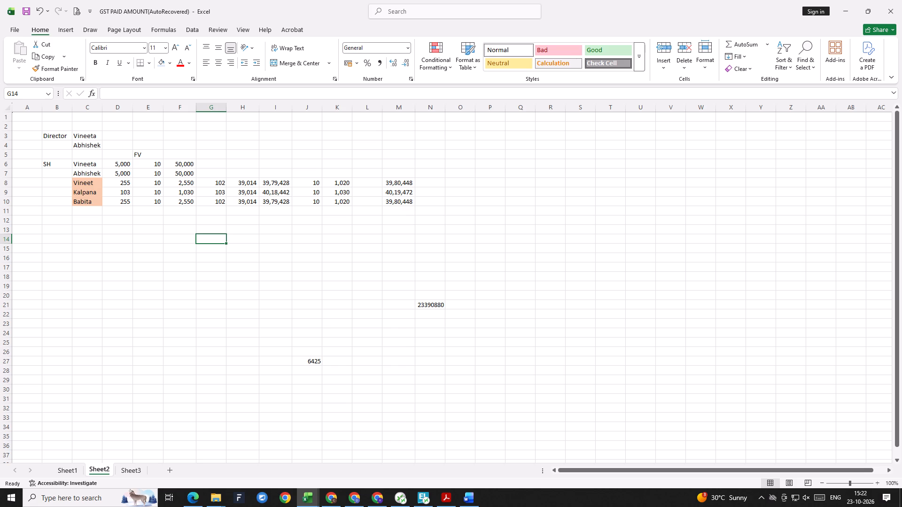
{"action": "key", "text": "alt+Tab"}
{"action": "key", "text": "alt+Tab"}
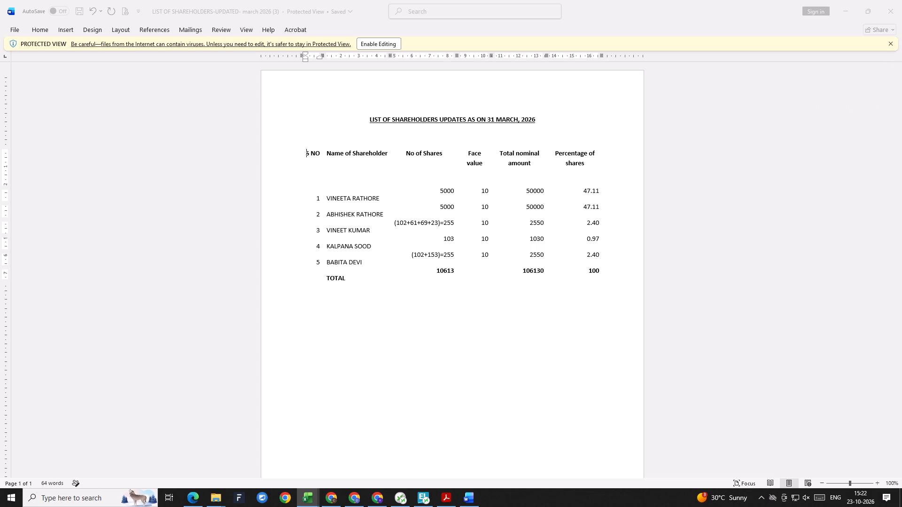
{"action": "key", "text": "alt+Tab"}
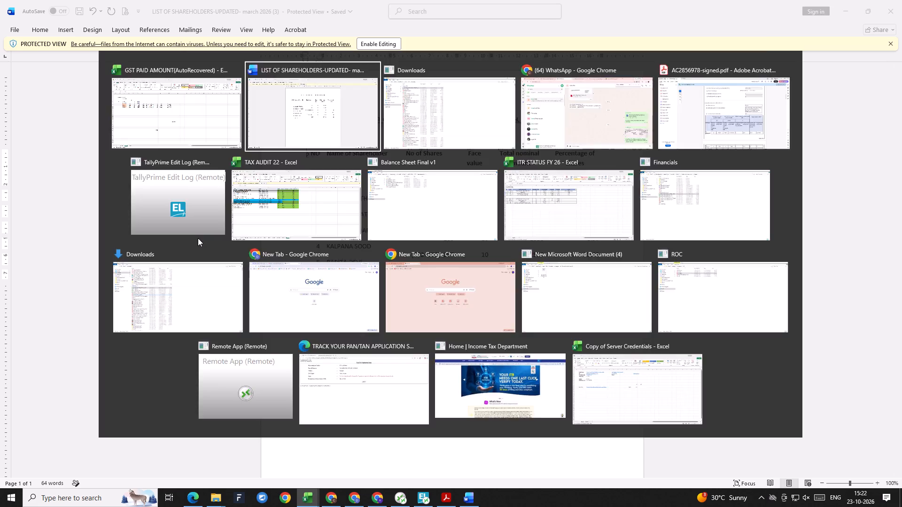
{"action": "key", "text": "alt+Tab"}
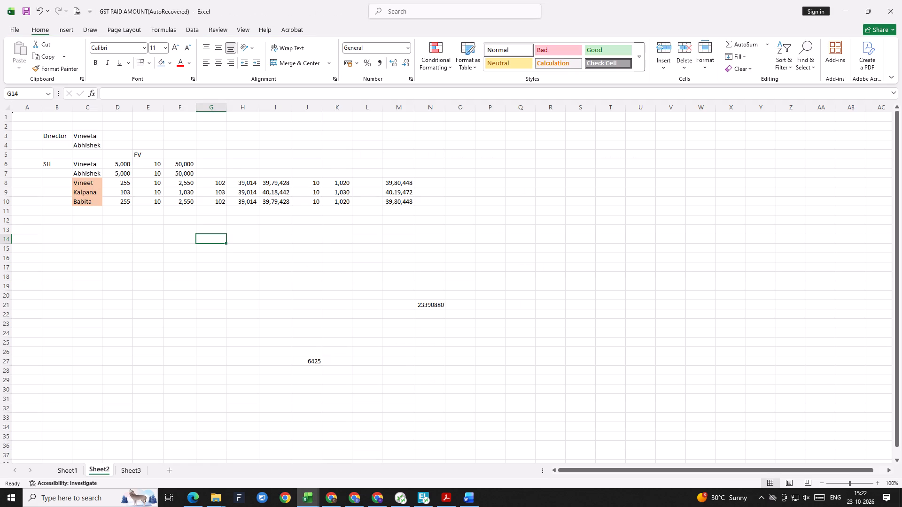
{"action": "key", "text": "alt+Tab"}
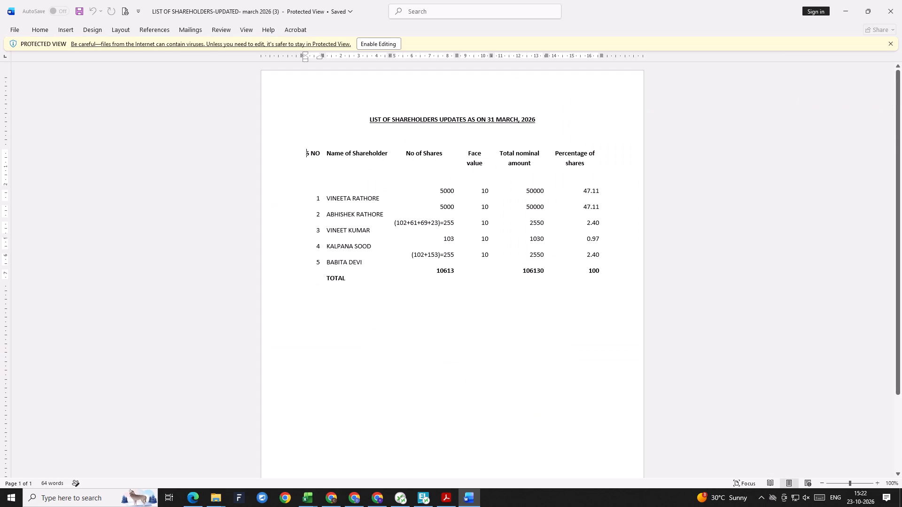
{"action": "key", "text": "alt+Tab"}
{"action": "key", "text": "alt+Tab"}
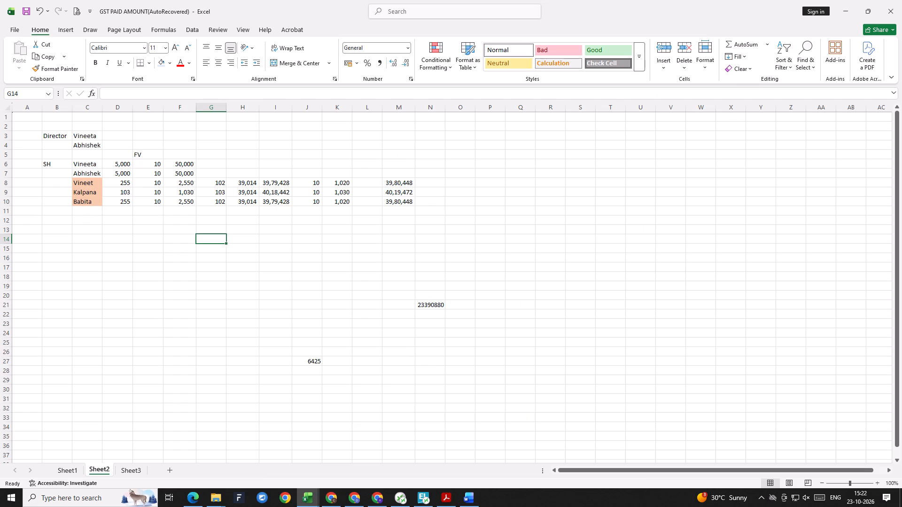
{"action": "key", "text": "alt+Tab"}
Select the five shareholders' nominal amounts in F6:F10 on Sheet2 to check their sum.
{"action": "key", "text": "Up"}
{"action": "key", "text": "Up"}
{"action": "key", "text": "Up"}
{"action": "key", "text": "Up"}
{"action": "key", "text": "Left"}
{"action": "key", "text": "shift+Up"}
{"action": "key", "text": "shift+Up"}
{"action": "key", "text": "shift+Up"}
{"action": "key", "text": "shift+Up"}
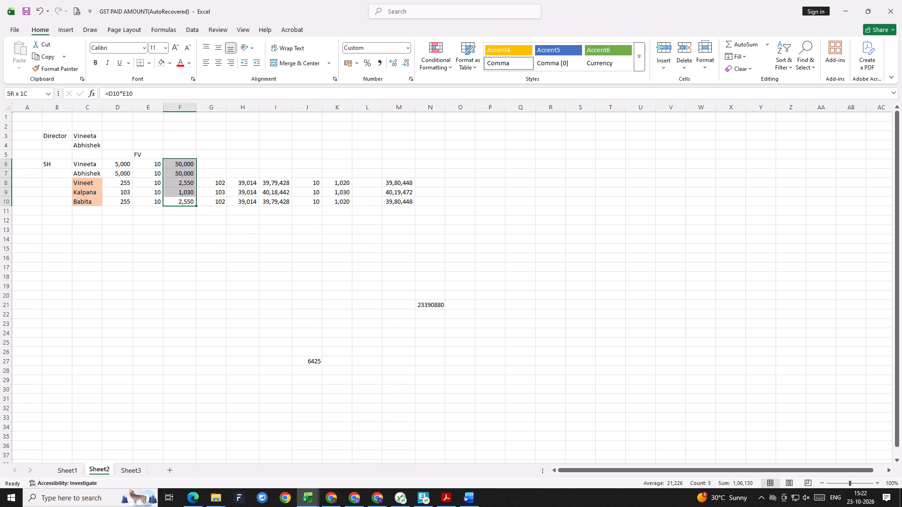
Check the share count in D8 and its neighbouring cells on Sheet2 against the shareholder list in Word.
{"action": "key", "text": "Down"}
{"action": "key", "text": "Left"}
{"action": "key", "text": "Left"}
{"action": "key", "text": "Up"}
{"action": "key", "text": "Up"}
{"action": "key", "text": "Up"}
{"action": "key", "text": "alt+Tab"}
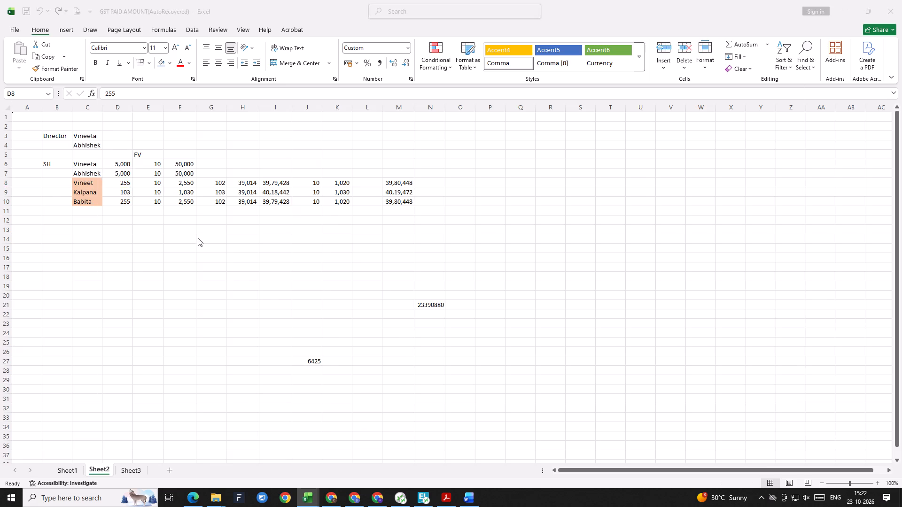
{"action": "key", "text": "alt+Tab"}
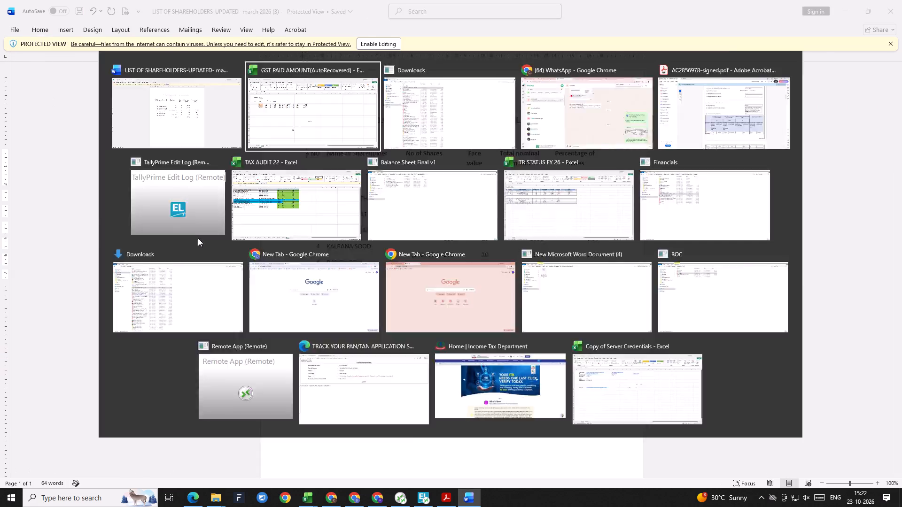
{"action": "key", "text": "Down"}
{"action": "key", "text": "Right"}
{"action": "key", "text": "Up"}
{"action": "key", "text": "Left"}
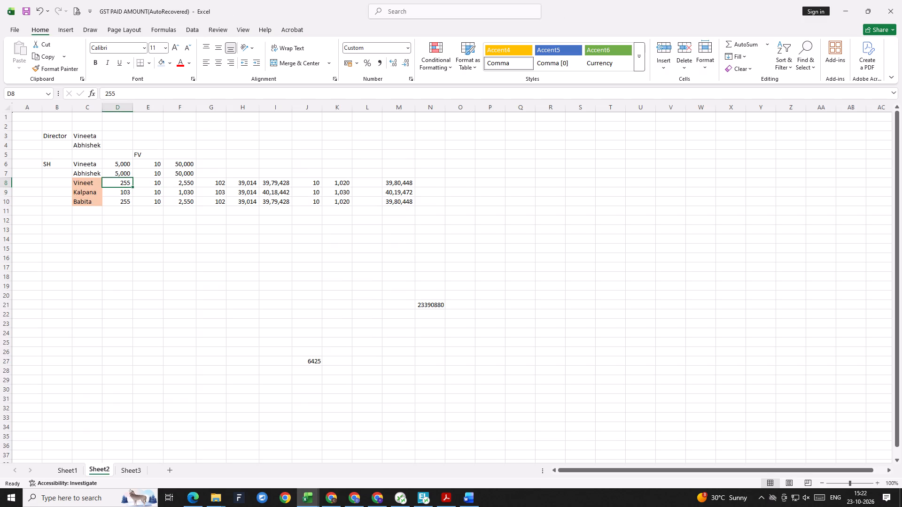
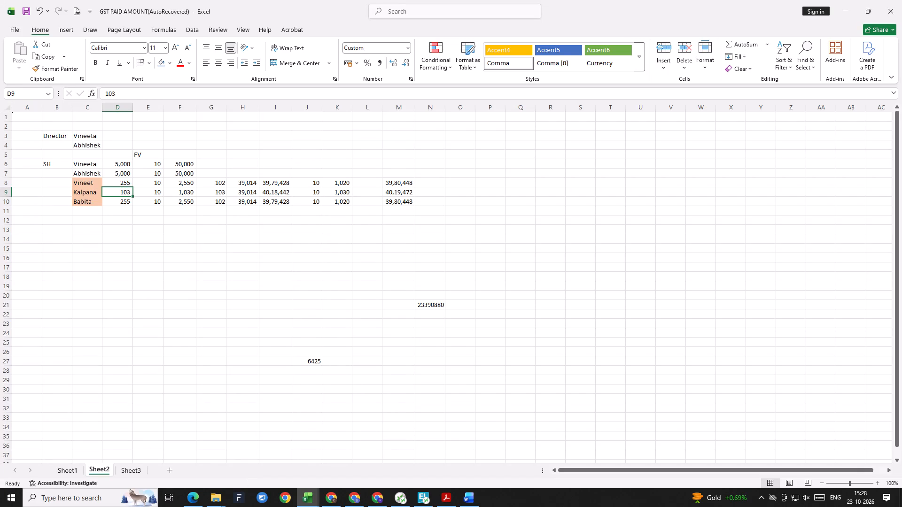
Review the share counts, face values and amounts in the shareholder table, rows 7 to 10 of Sheet2.
{"action": "scroll", "coordinate": [399, 267], "scroll_direction": "up", "scroll_amount": 1}
{"action": "key", "text": "Up"}
{"action": "key", "text": "Right"}
{"action": "key", "text": "Right"}
{"action": "key", "text": "Down"}
{"action": "key", "text": "Down"}
{"action": "key", "text": "Down"}
{"action": "key", "text": "Left"}
{"action": "key", "text": "Up"}
{"action": "key", "text": "Up"}
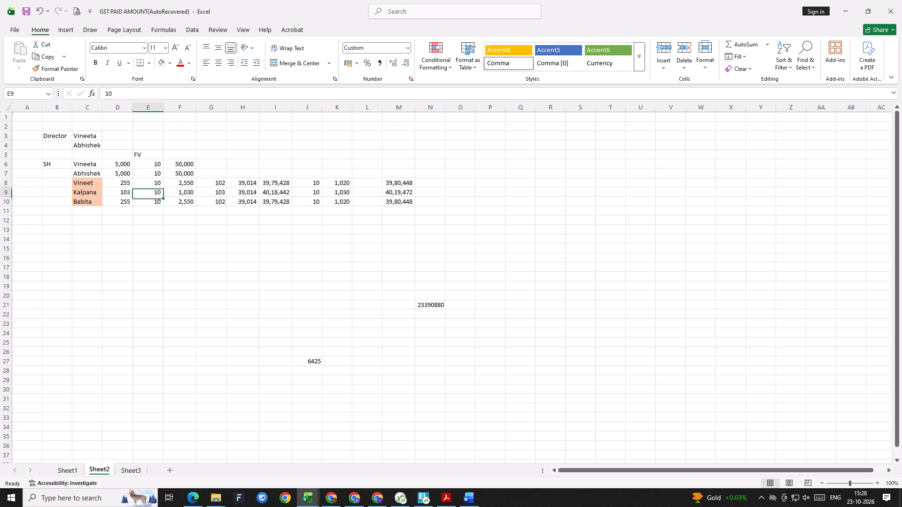
{"action": "key", "text": "Up"}
{"action": "key", "text": "Up"}
{"action": "key", "text": "Right"}
{"action": "key", "text": "Right"}
{"action": "key", "text": "Right"}
{"action": "key", "text": "Right"}
{"action": "key", "text": "Right"}
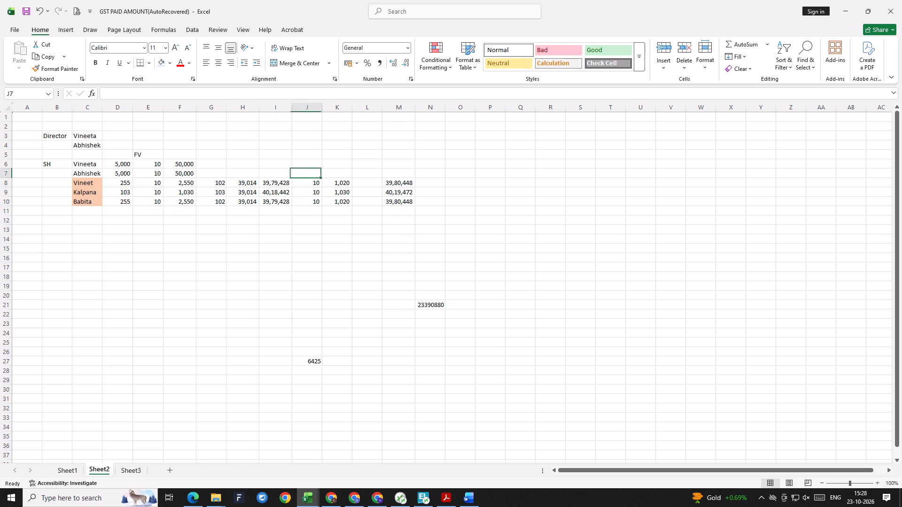
{"action": "key", "text": "Right"}
{"action": "key", "text": "Down"}
{"action": "key", "text": "Down"}
{"action": "key", "text": "Left"}
{"action": "key", "text": "Left"}
{"action": "key", "text": "Left"}
{"action": "key", "text": "Left"}
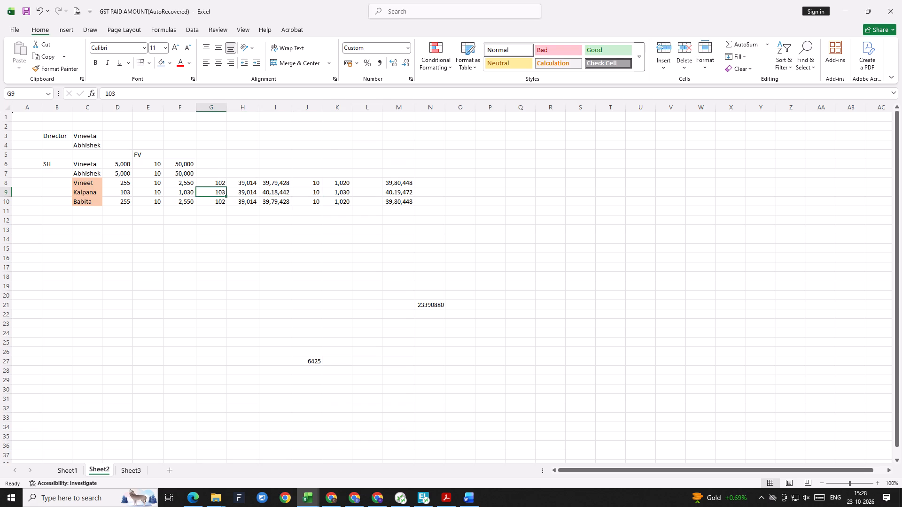
{"action": "key", "text": "Left"}
{"action": "key", "text": "Up"}
{"action": "key", "text": "Up"}
{"action": "key", "text": "Left"}
{"action": "key", "text": "Down"}
{"action": "key", "text": "Left"}
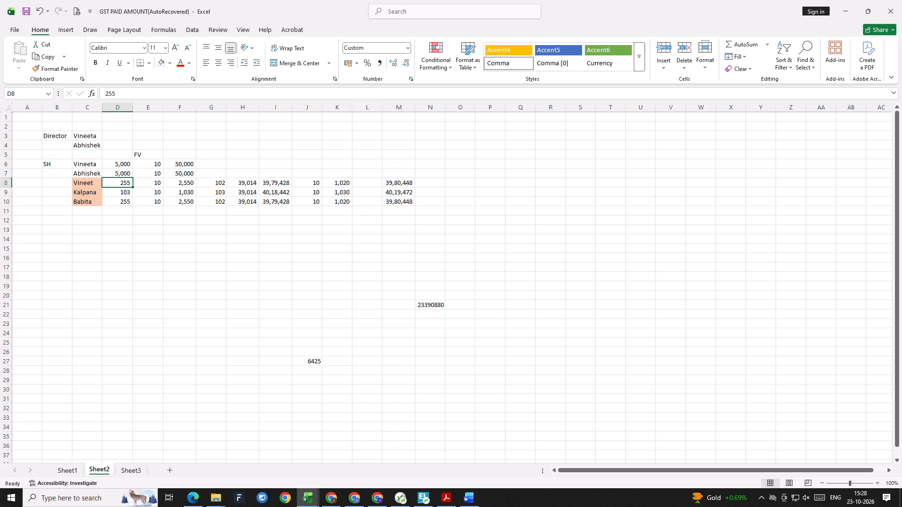
Examine the row 8 figures from D8 across to M8 on Sheet2 and inspect the formula in M8.
{"action": "key", "text": "Right"}
{"action": "key", "text": "Right"}
{"action": "key", "text": "Right"}
{"action": "key", "text": "Right"}
{"action": "key", "text": "Right"}
{"action": "key", "text": "Right"}
{"action": "key", "text": "Right"}
{"action": "key", "text": "Right"}
{"action": "key", "text": "Right"}
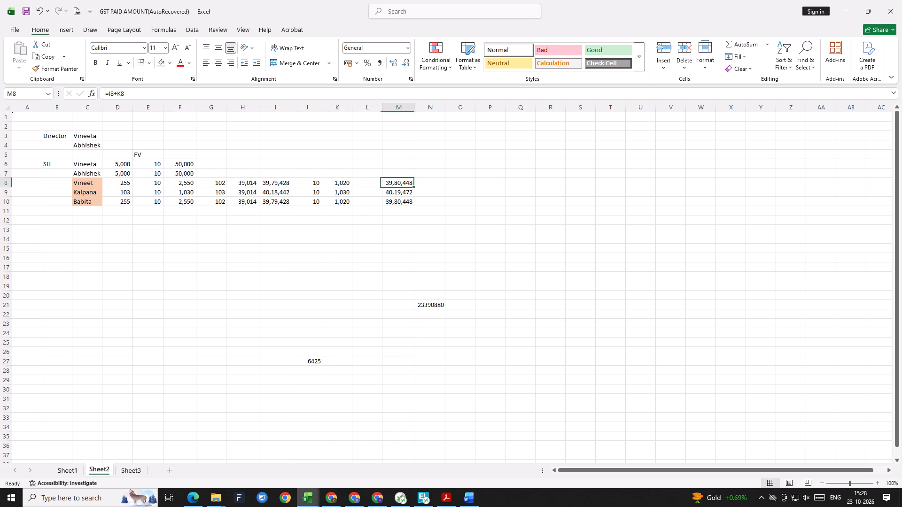
{"action": "key", "text": "Left"}
{"action": "key", "text": "Right"}
{"action": "key", "text": "F2"}
{"action": "key", "text": "Escape"}
{"action": "key", "text": "Left"}
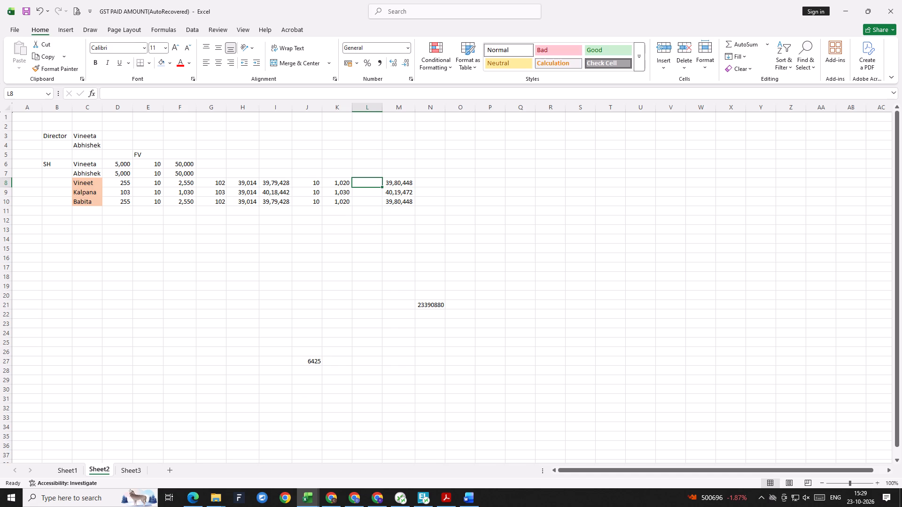
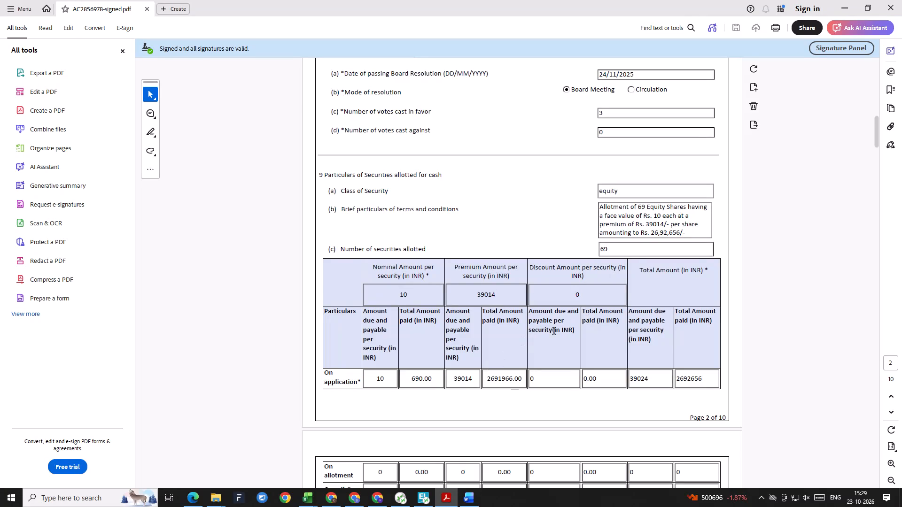
Read through the signed share allotment form from the securities allotted for cash through the equity share capital table to the closing declaration and certificate.
{"action": "scroll", "coordinate": [532, 374], "scroll_direction": "down", "scroll_amount": 3}
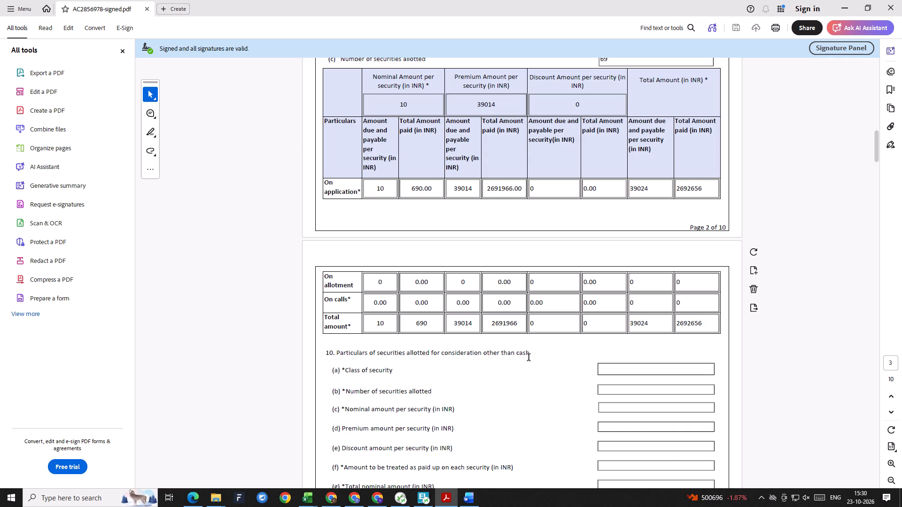
{"action": "scroll", "coordinate": [482, 344], "scroll_direction": "down", "scroll_amount": 10}
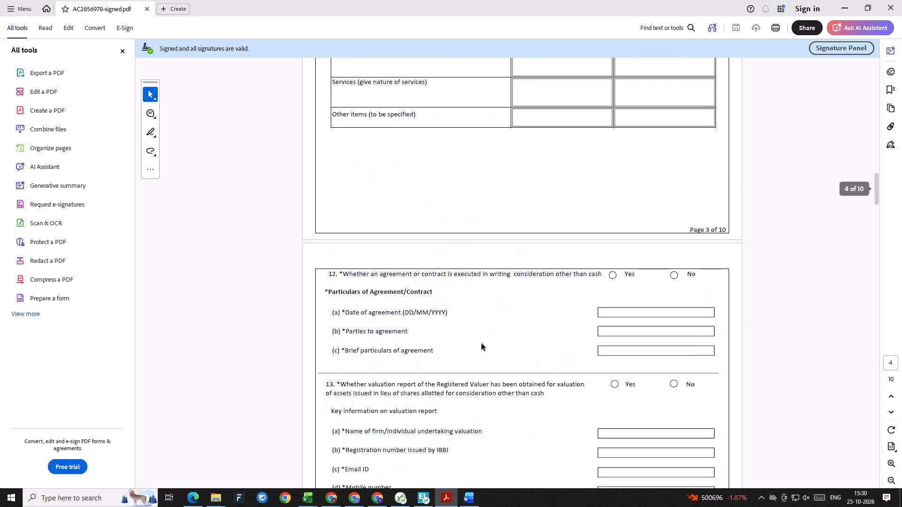
{"action": "scroll", "coordinate": [482, 344], "scroll_direction": "down", "scroll_amount": 15}
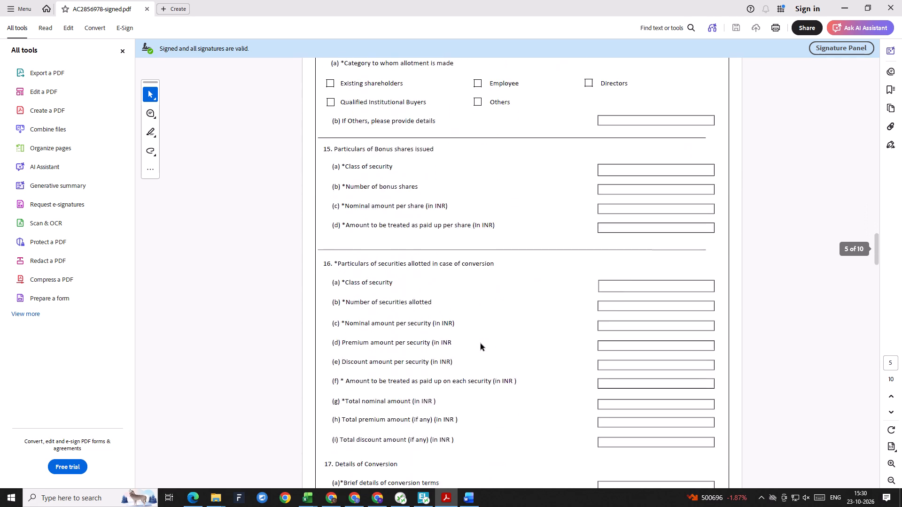
{"action": "scroll", "coordinate": [481, 344], "scroll_direction": "down", "scroll_amount": 15}
{"action": "scroll", "coordinate": [479, 347], "scroll_direction": "down", "scroll_amount": 10}
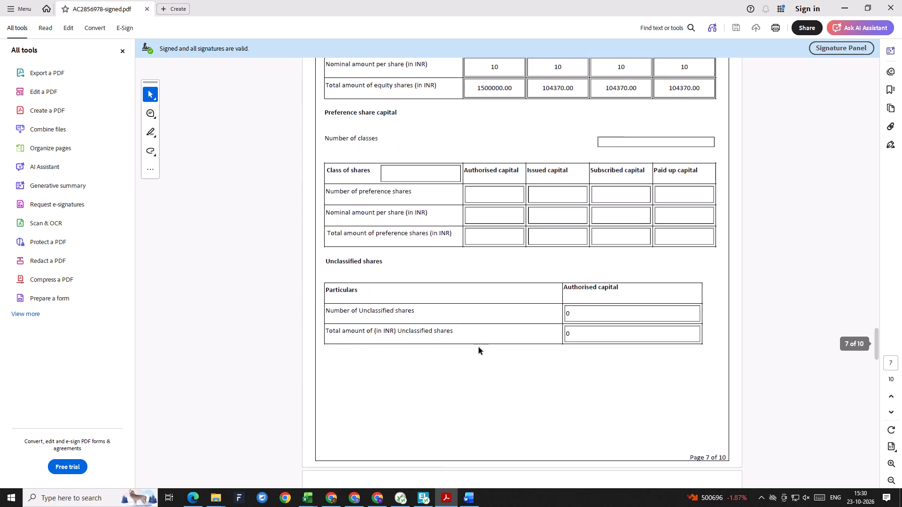
{"action": "scroll", "coordinate": [482, 347], "scroll_direction": "up", "scroll_amount": 2}
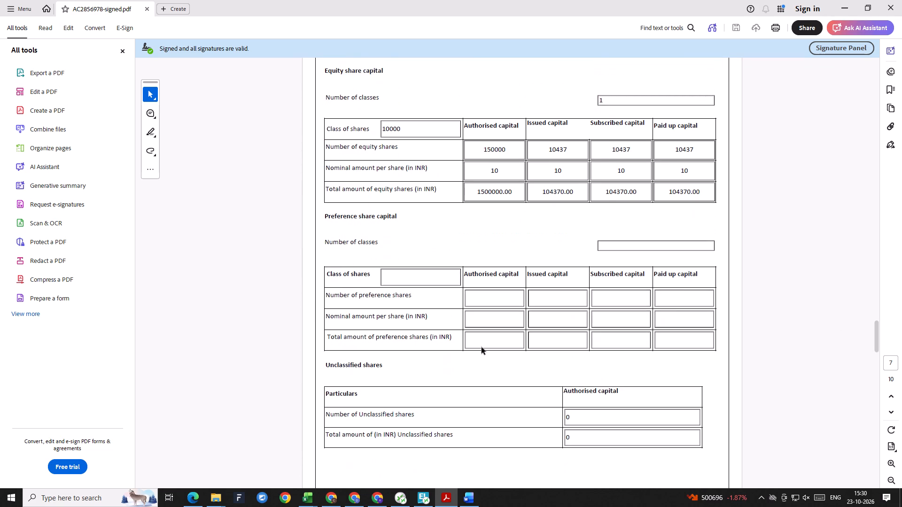
{"action": "scroll", "coordinate": [482, 347], "scroll_direction": "down", "scroll_amount": 7}
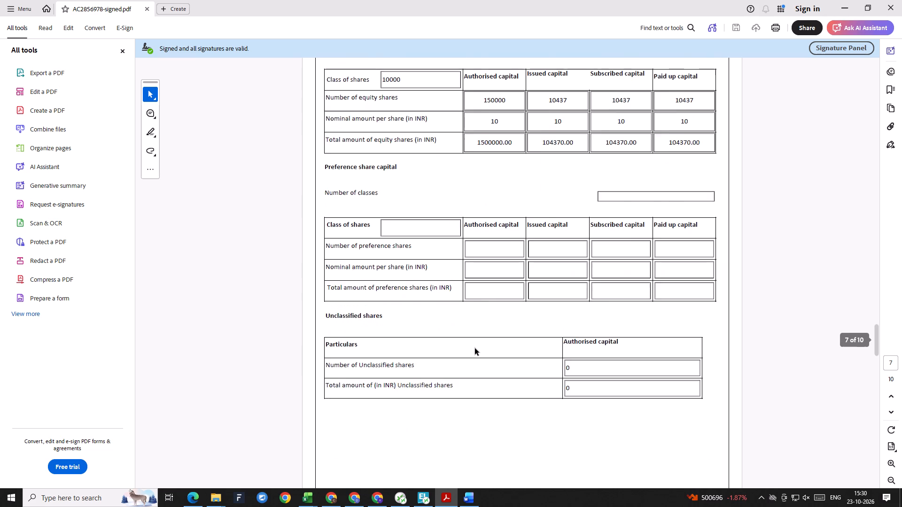
{"action": "scroll", "coordinate": [475, 348], "scroll_direction": "down", "scroll_amount": 14}
{"action": "scroll", "coordinate": [475, 349], "scroll_direction": "up", "scroll_amount": 9}
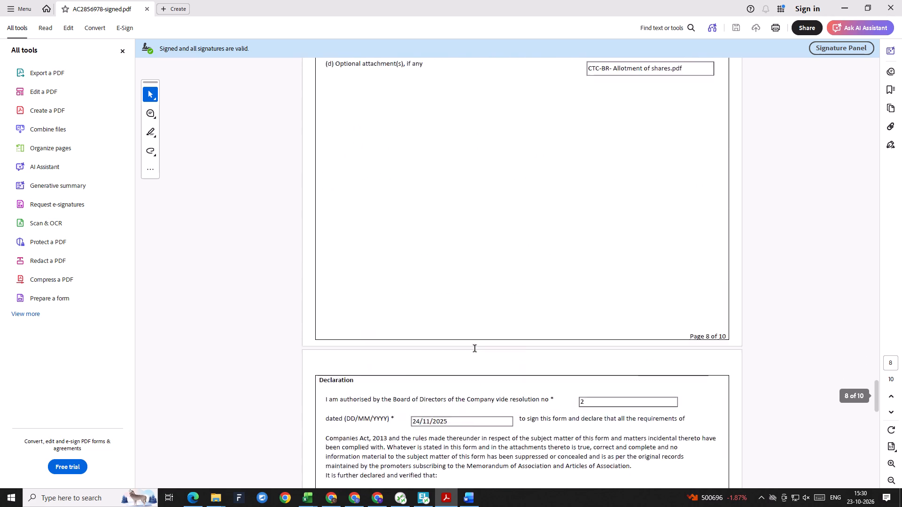
{"action": "scroll", "coordinate": [474, 350], "scroll_direction": "down", "scroll_amount": 20}
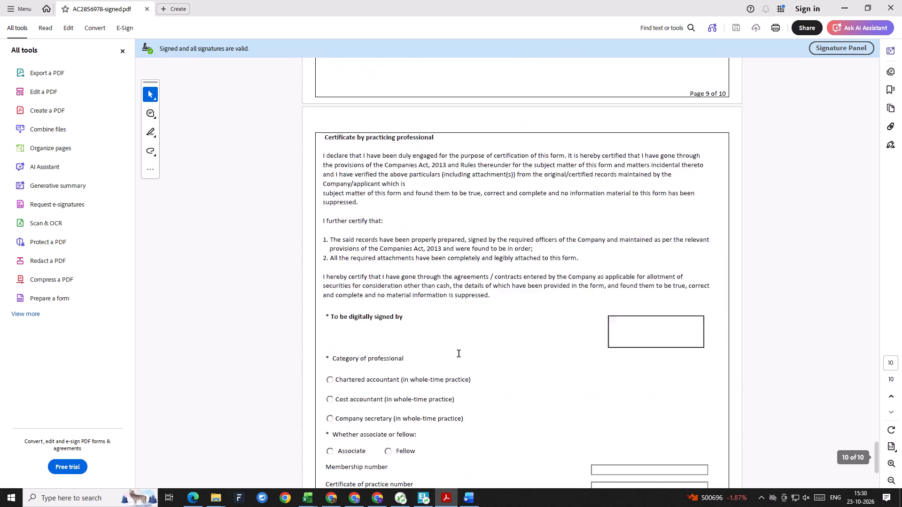
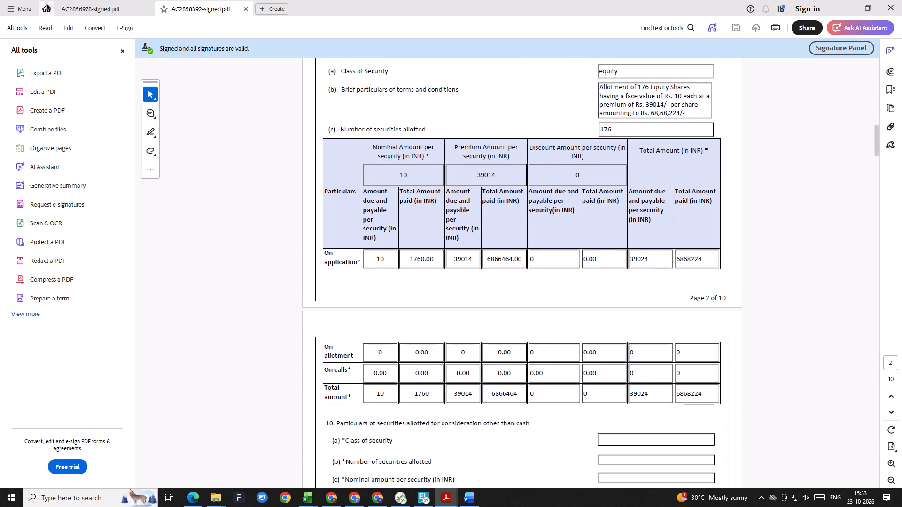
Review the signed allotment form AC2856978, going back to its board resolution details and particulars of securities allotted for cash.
{"action": "left_click", "coordinate": [74, 15]}
{"action": "scroll", "coordinate": [434, 294], "scroll_direction": "down", "scroll_amount": 12}
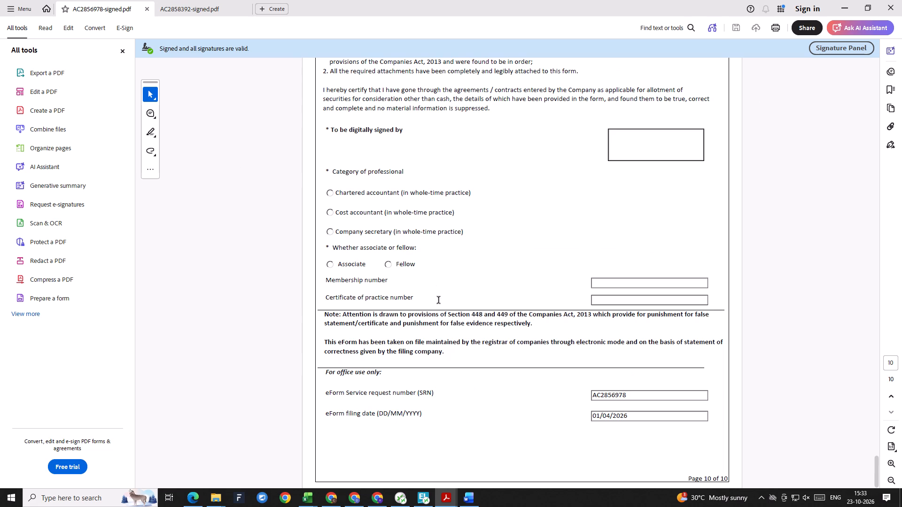
{"action": "scroll", "coordinate": [468, 297], "scroll_direction": "up", "scroll_amount": 20}
{"action": "scroll", "coordinate": [468, 297], "scroll_direction": "up", "scroll_amount": 12}
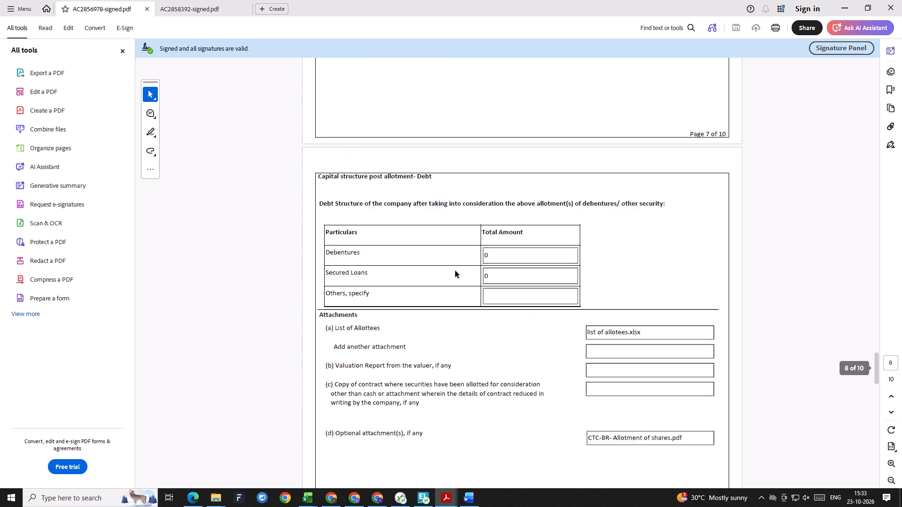
{"action": "scroll", "coordinate": [455, 271], "scroll_direction": "up", "scroll_amount": 13}
{"action": "scroll", "coordinate": [525, 236], "scroll_direction": "up", "scroll_amount": 8}
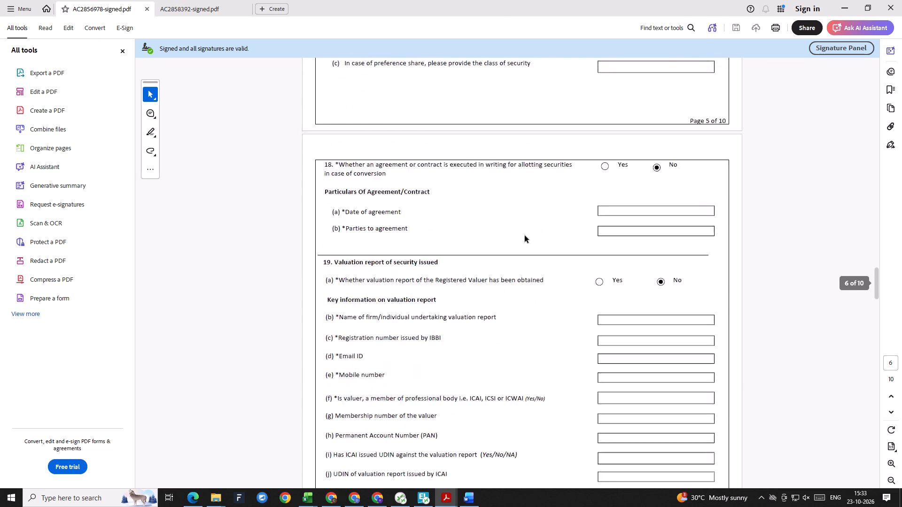
{"action": "scroll", "coordinate": [525, 236], "scroll_direction": "up", "scroll_amount": 6}
{"action": "scroll", "coordinate": [525, 236], "scroll_direction": "up", "scroll_amount": 20}
{"action": "scroll", "coordinate": [525, 236], "scroll_direction": "up", "scroll_amount": 1}
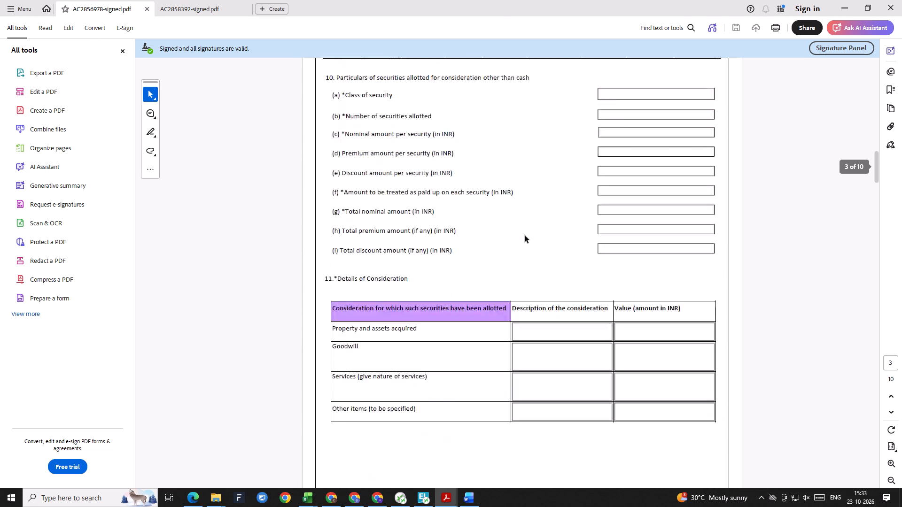
{"action": "scroll", "coordinate": [525, 236], "scroll_direction": "up", "scroll_amount": 3}
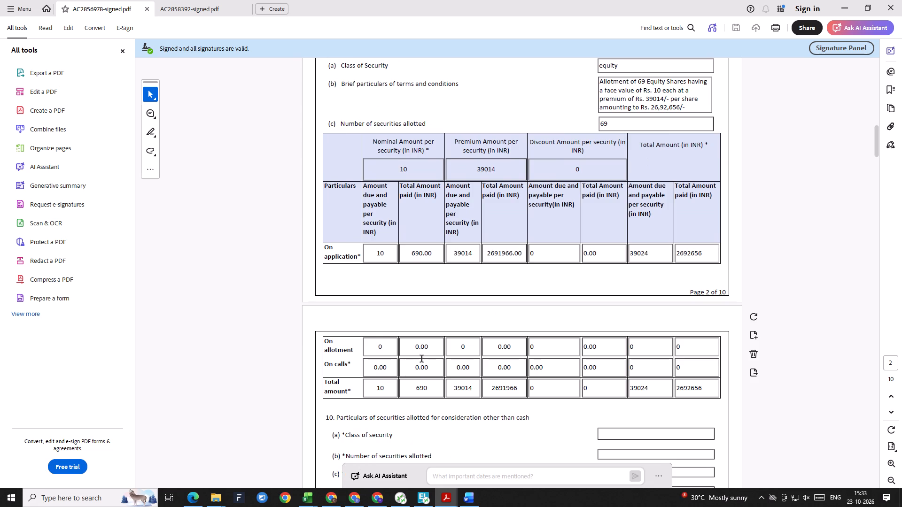
{"action": "scroll", "coordinate": [422, 359], "scroll_direction": "up", "scroll_amount": 5}
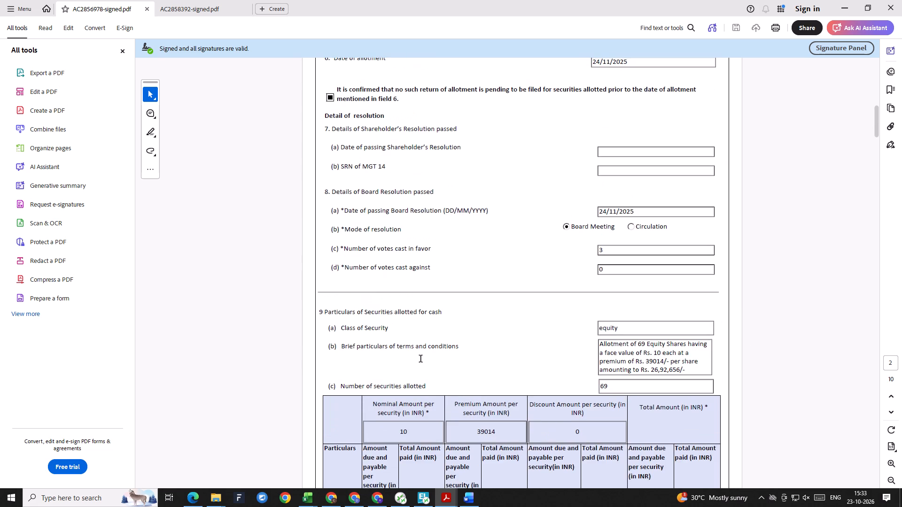
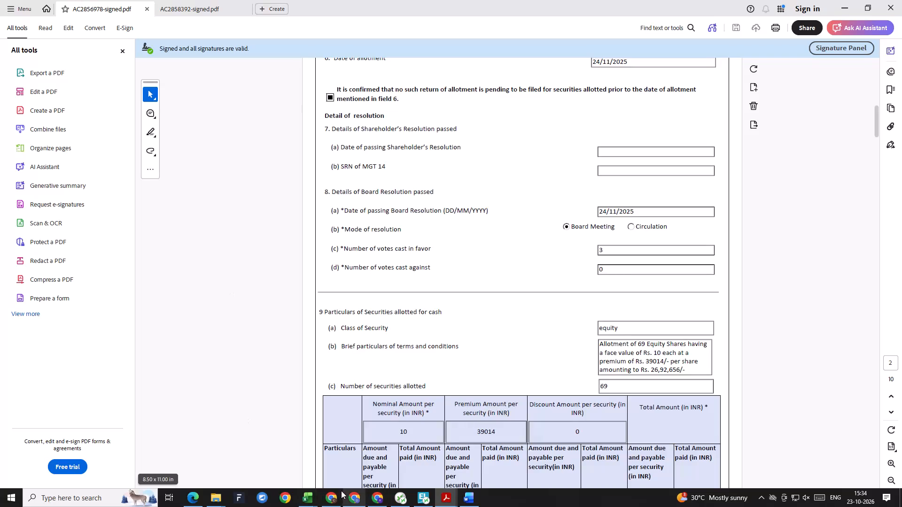
In Sheet2 of the GST PAID AMOUNT workbook, enter the form's allotted share count, 69, and place it in cell G13.
{"action": "left_click", "coordinate": [306, 497]}
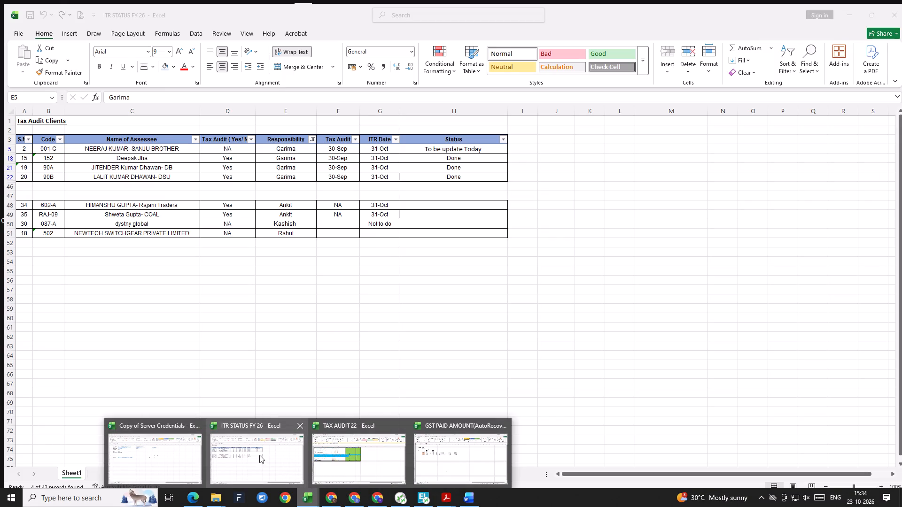
{"action": "left_click", "coordinate": [467, 461]}
{"action": "left_click", "coordinate": [246, 257]}
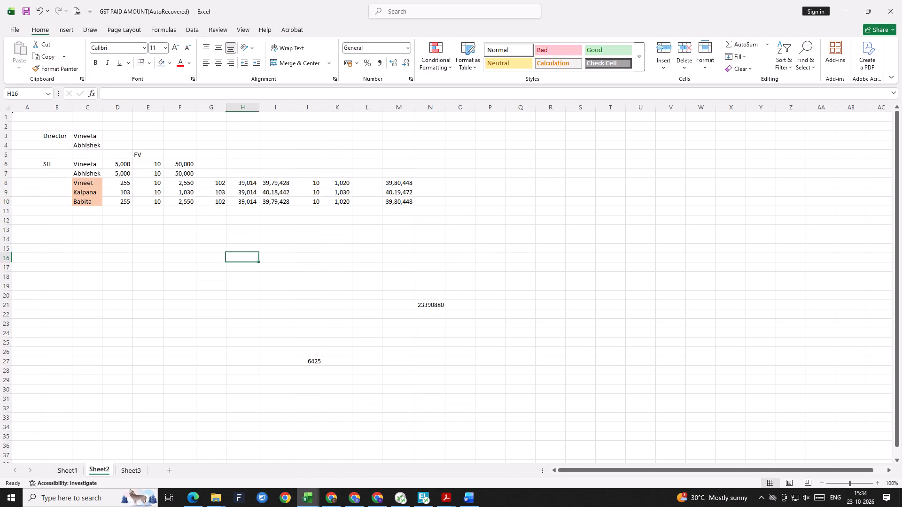
{"action": "key", "text": "alt+Tab"}
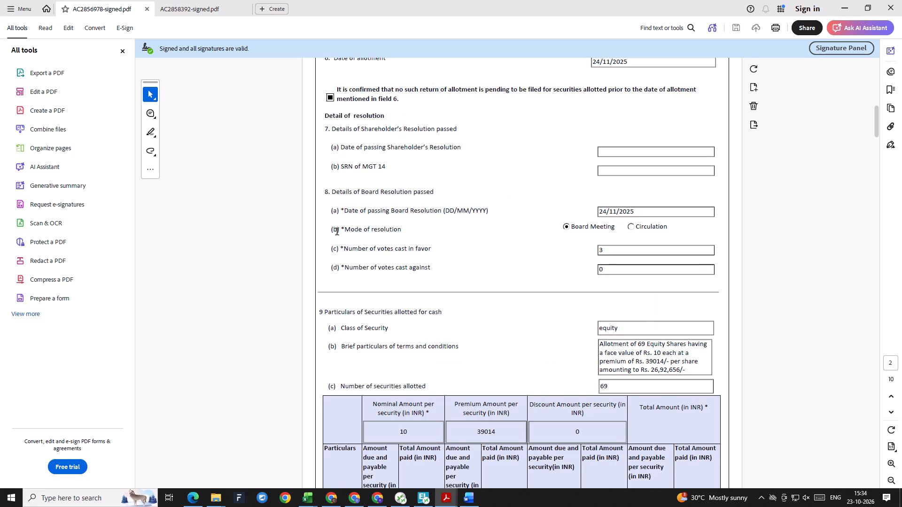
{"action": "scroll", "coordinate": [362, 230], "scroll_direction": "down", "scroll_amount": 2}
{"action": "key", "text": "alt+Tab"}
{"action": "key", "text": "Up"}
{"action": "key", "text": "Up"}
{"action": "key", "text": "Right"}
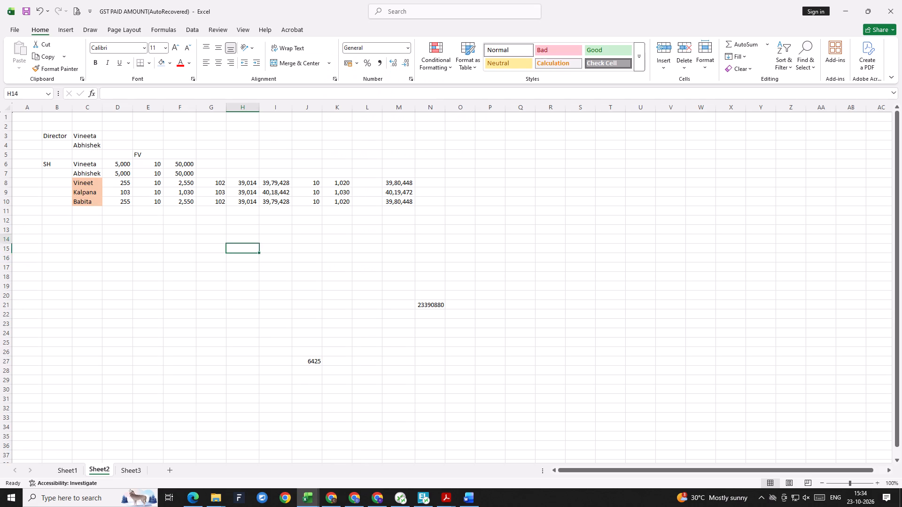
{"action": "key", "text": "Up"}
{"action": "key", "text": "Left"}
{"action": "key", "text": "Up"}
{"action": "key", "text": "Right"}
{"action": "key", "text": "Down"}
{"action": "key", "text": "Left"}
{"action": "key", "text": "Right"}
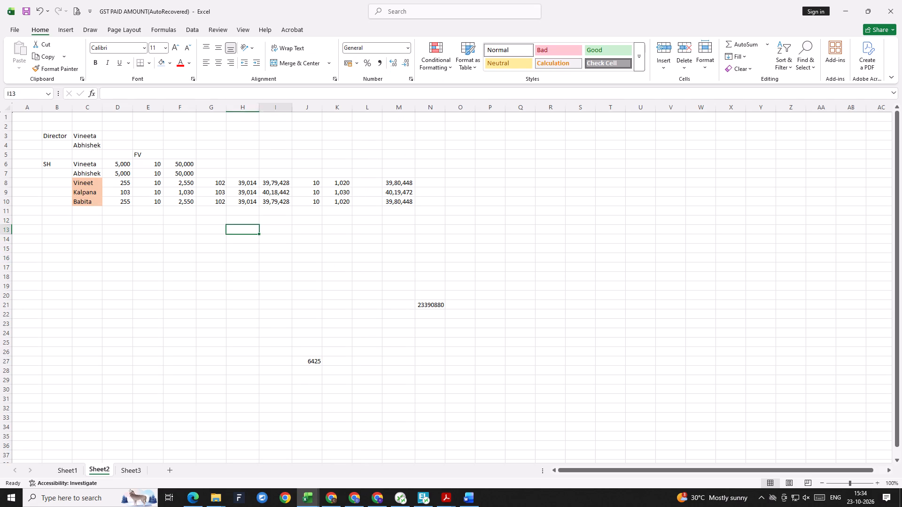
{"action": "key", "text": "Right"}
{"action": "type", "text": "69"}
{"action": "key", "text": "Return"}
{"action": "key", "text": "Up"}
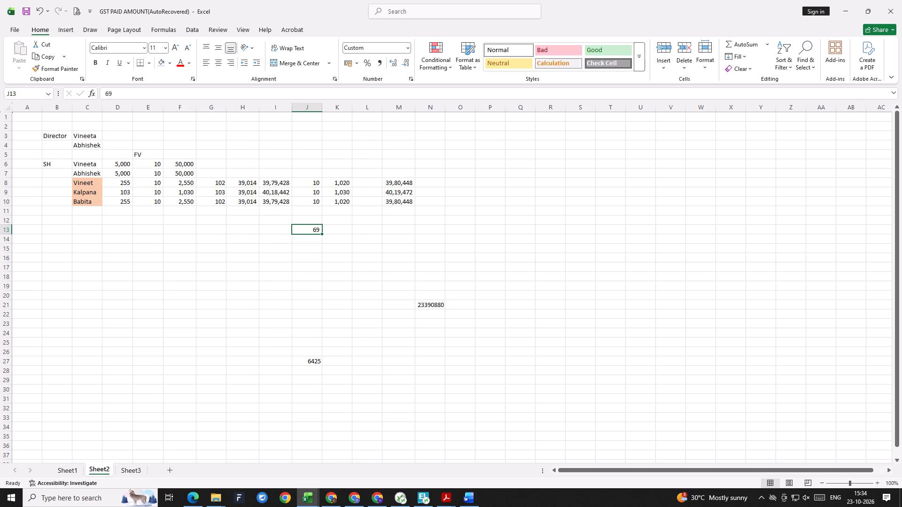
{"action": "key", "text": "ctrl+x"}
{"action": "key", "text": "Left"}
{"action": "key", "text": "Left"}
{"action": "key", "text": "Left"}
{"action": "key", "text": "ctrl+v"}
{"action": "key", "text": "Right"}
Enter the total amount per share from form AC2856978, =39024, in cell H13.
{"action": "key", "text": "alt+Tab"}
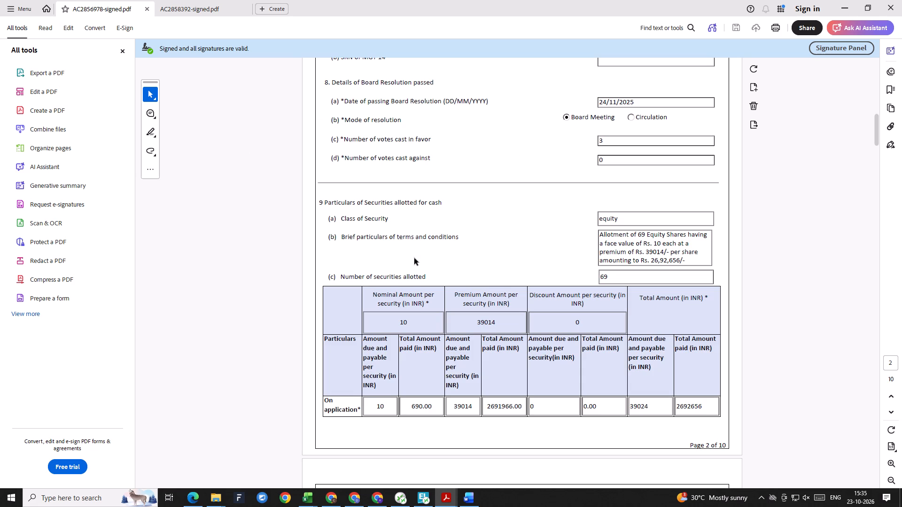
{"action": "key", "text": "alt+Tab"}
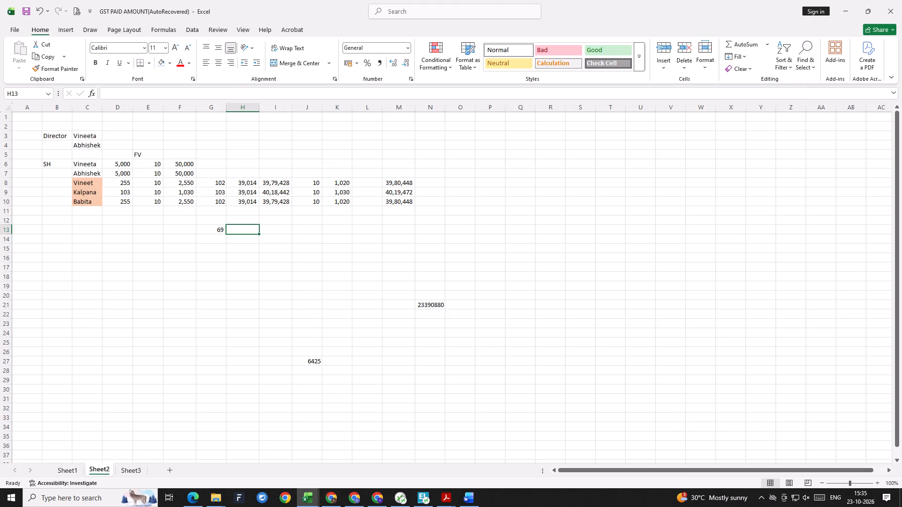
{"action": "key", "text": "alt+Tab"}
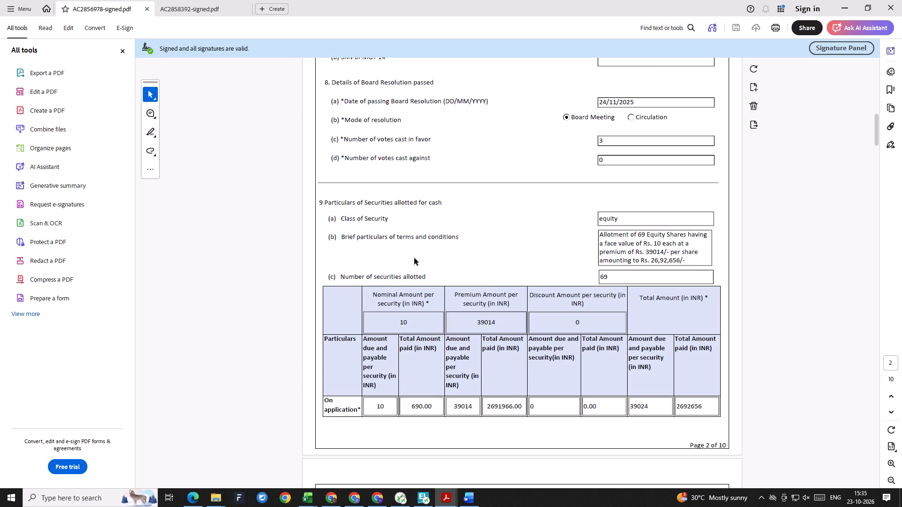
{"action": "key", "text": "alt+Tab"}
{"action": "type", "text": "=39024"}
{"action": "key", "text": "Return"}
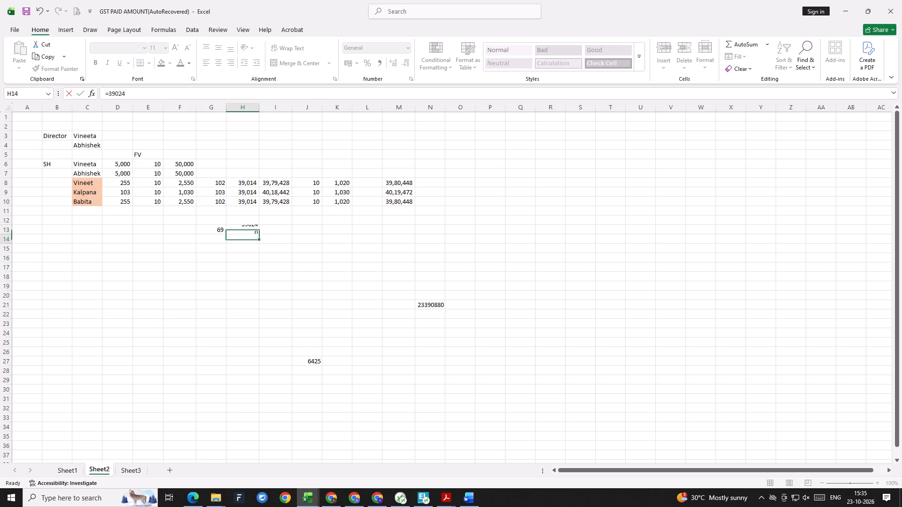
Calculate the allotment amount in I13 with the formula =G13*H13 and check it against the signed allotment form.
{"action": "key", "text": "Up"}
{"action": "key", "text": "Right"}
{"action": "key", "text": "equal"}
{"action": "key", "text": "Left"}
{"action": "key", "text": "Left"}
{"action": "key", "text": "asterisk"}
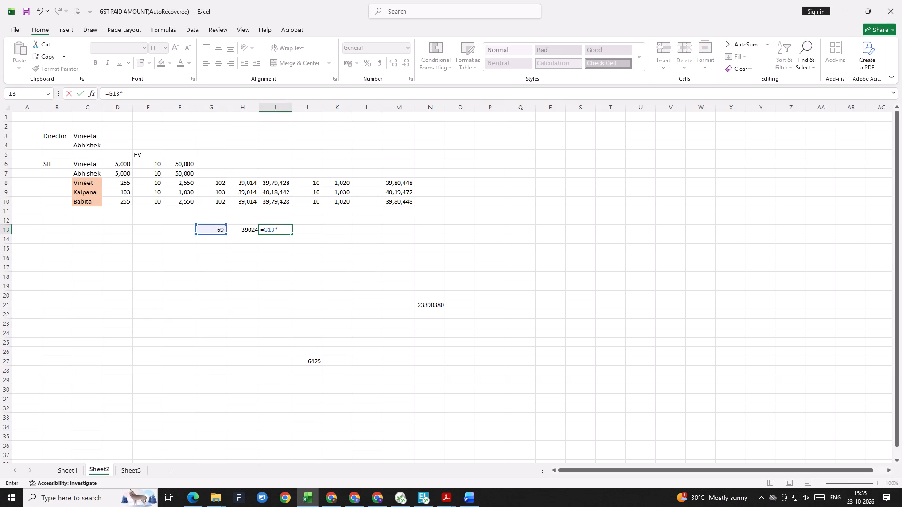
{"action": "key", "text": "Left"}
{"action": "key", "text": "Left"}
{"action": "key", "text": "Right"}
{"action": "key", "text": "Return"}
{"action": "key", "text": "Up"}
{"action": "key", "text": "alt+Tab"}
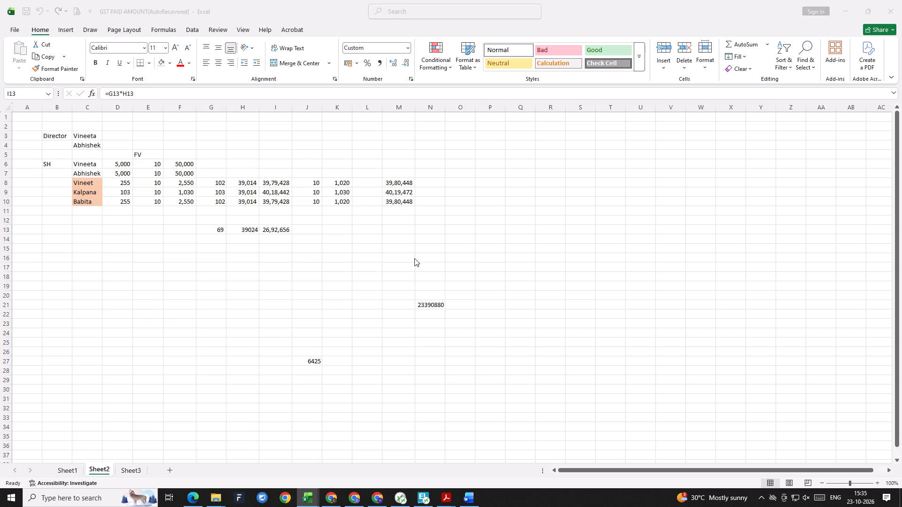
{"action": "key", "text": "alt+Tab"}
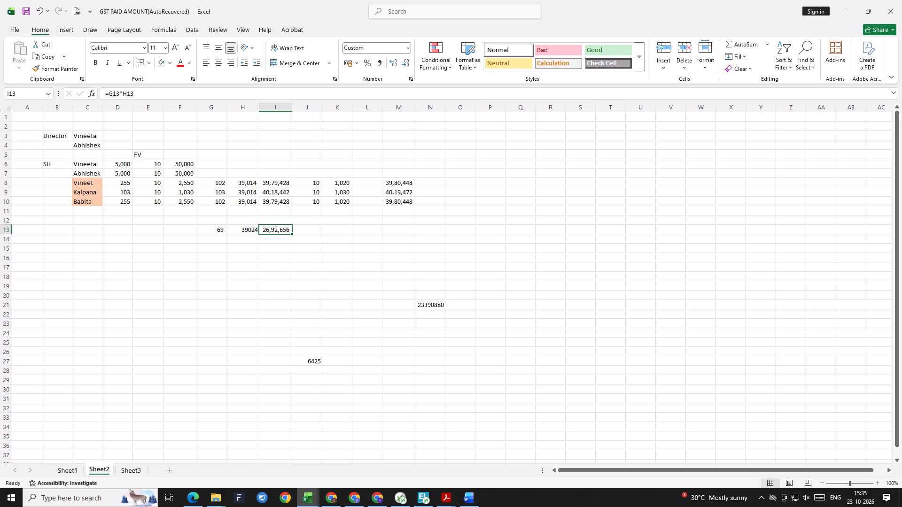
Split the allotment into nominal and premium rows: 69 in G12, 10 in H12 and 39014 in H13.
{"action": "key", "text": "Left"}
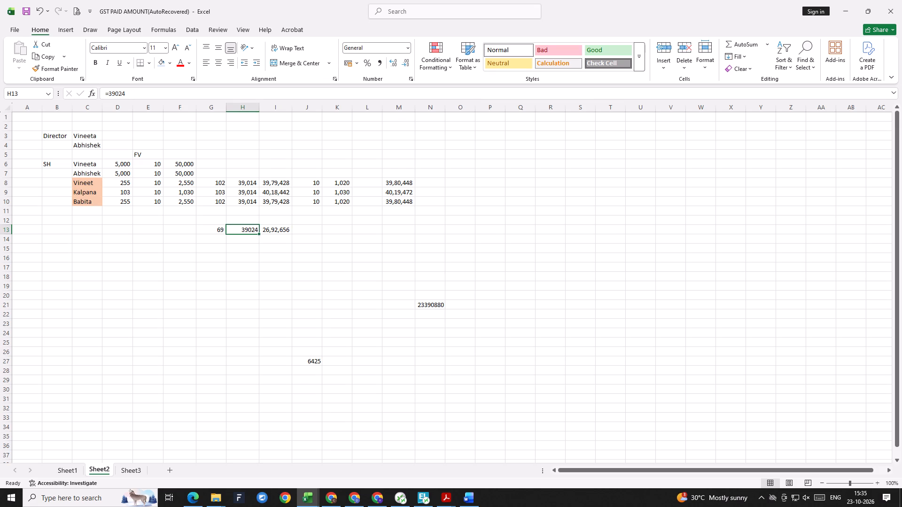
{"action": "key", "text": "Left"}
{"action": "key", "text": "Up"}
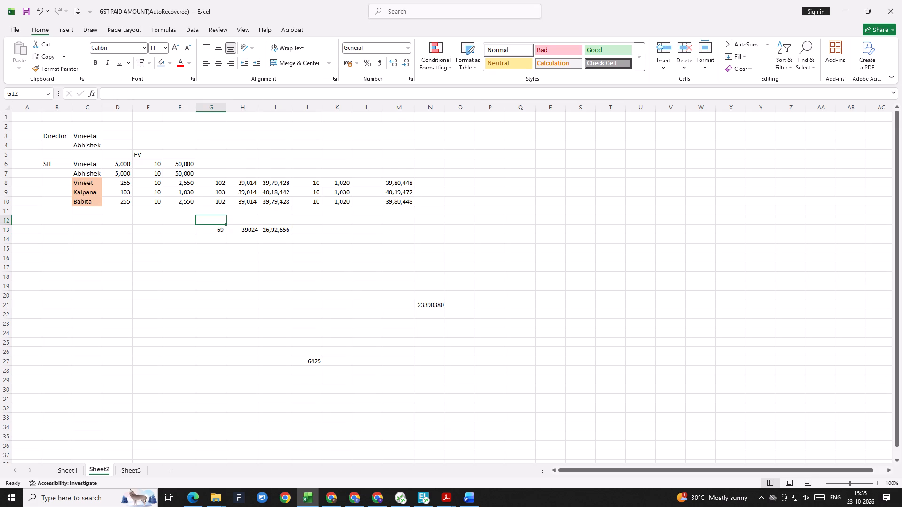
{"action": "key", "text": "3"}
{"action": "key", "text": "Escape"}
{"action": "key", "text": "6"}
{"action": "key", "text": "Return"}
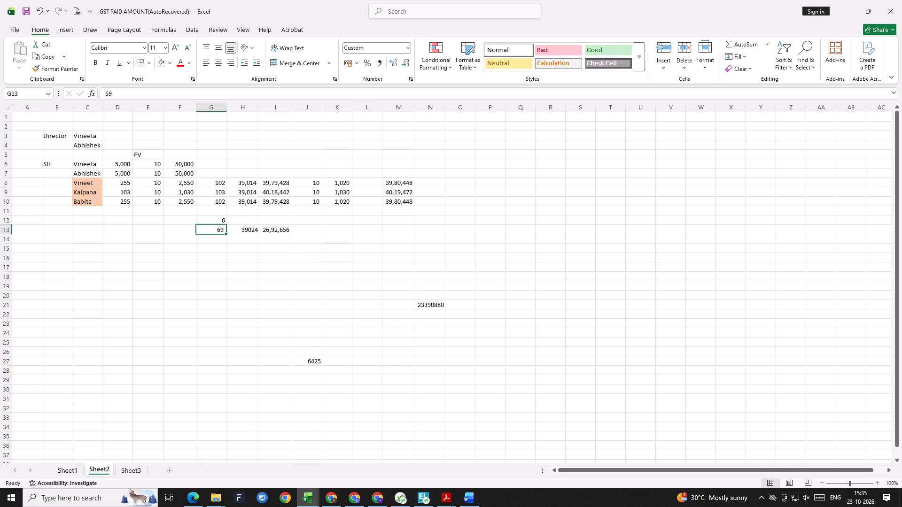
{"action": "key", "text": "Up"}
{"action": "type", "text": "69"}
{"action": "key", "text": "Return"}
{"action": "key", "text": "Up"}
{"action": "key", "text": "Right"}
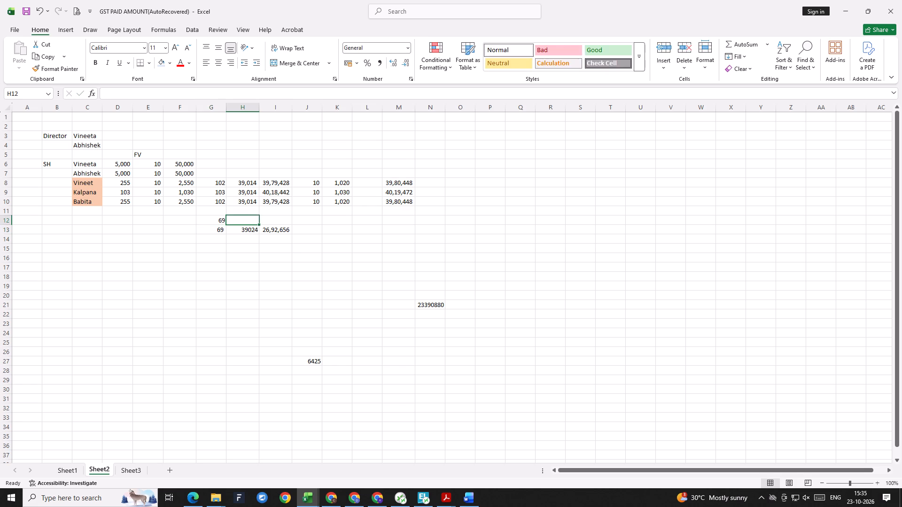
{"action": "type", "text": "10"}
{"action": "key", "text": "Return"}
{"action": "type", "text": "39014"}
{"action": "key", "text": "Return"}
Copy the multiplication formula from I13 to I12 to calculate the nominal amount.
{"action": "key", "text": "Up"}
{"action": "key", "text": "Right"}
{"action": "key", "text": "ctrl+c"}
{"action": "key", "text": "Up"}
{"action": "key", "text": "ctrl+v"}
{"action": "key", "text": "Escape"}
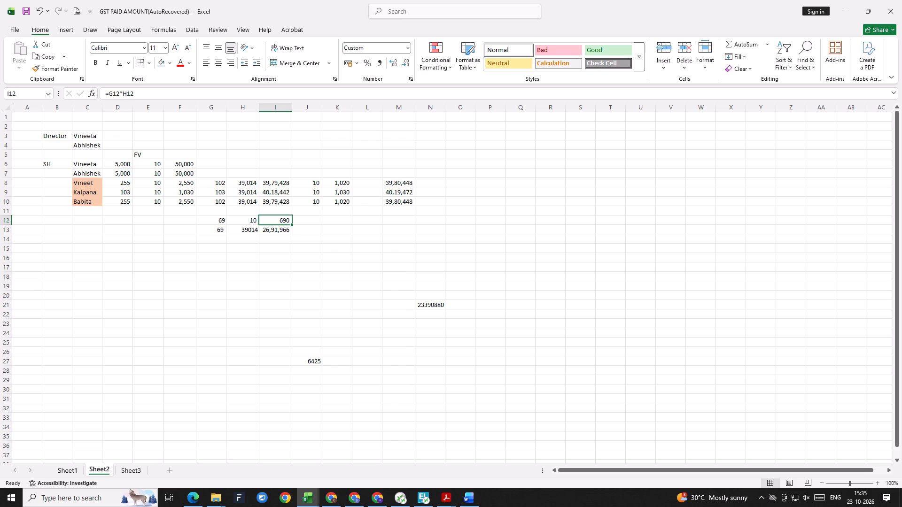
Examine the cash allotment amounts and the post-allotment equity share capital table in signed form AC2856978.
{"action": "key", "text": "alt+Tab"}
{"action": "scroll", "coordinate": [612, 342], "scroll_direction": "down", "scroll_amount": 4}
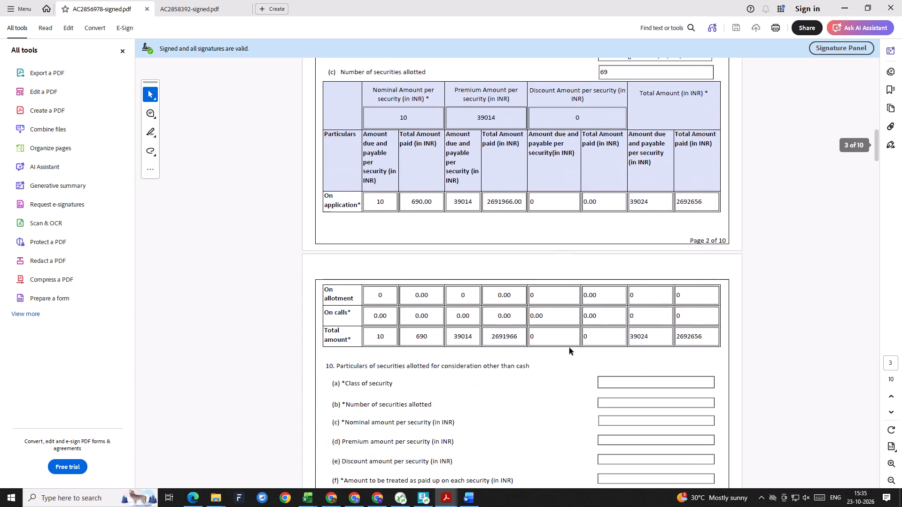
{"action": "scroll", "coordinate": [560, 347], "scroll_direction": "up", "scroll_amount": 11}
{"action": "scroll", "coordinate": [560, 334], "scroll_direction": "down", "scroll_amount": 5}
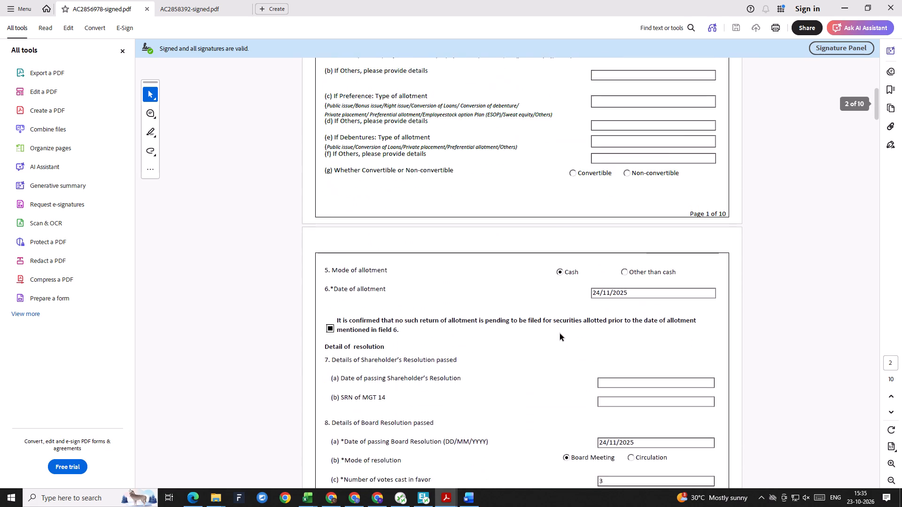
{"action": "scroll", "coordinate": [560, 334], "scroll_direction": "down", "scroll_amount": 7}
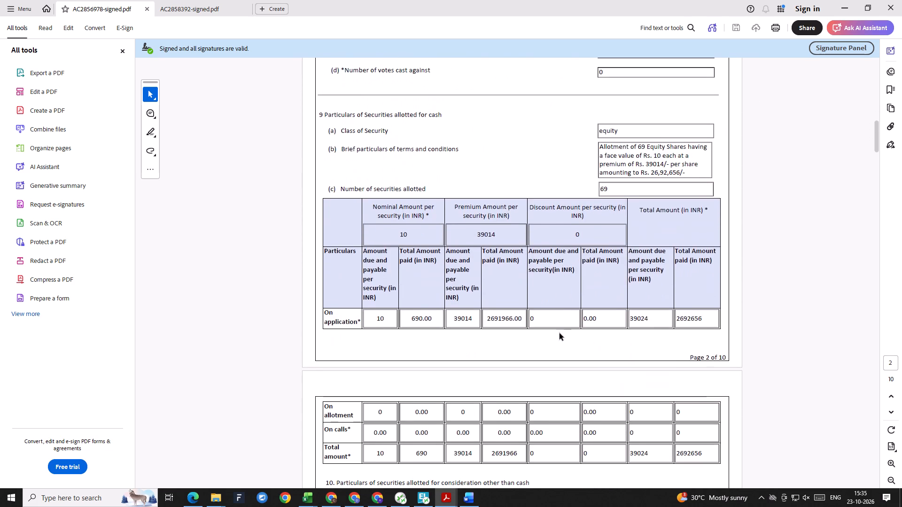
{"action": "scroll", "coordinate": [560, 333], "scroll_direction": "down", "scroll_amount": 6}
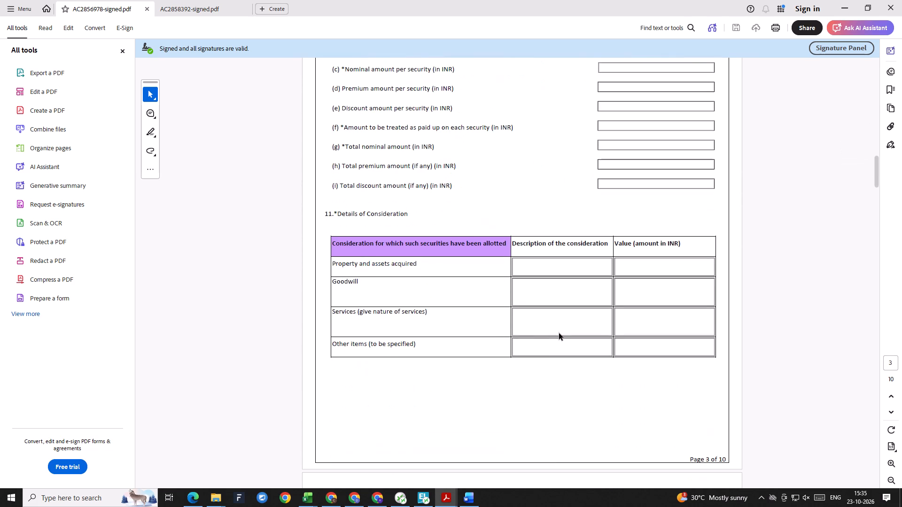
{"action": "scroll", "coordinate": [559, 333], "scroll_direction": "down", "scroll_amount": 17}
{"action": "scroll", "coordinate": [557, 334], "scroll_direction": "down", "scroll_amount": 9}
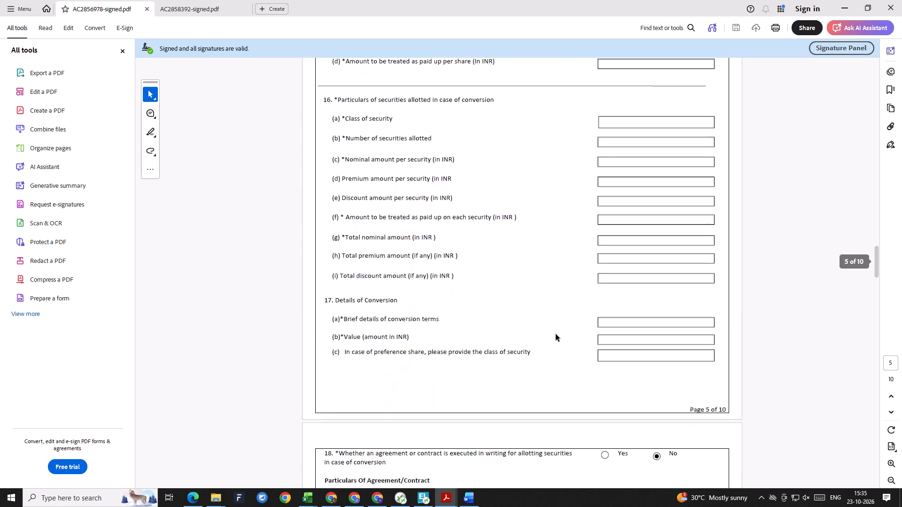
{"action": "scroll", "coordinate": [556, 334], "scroll_direction": "down", "scroll_amount": 16}
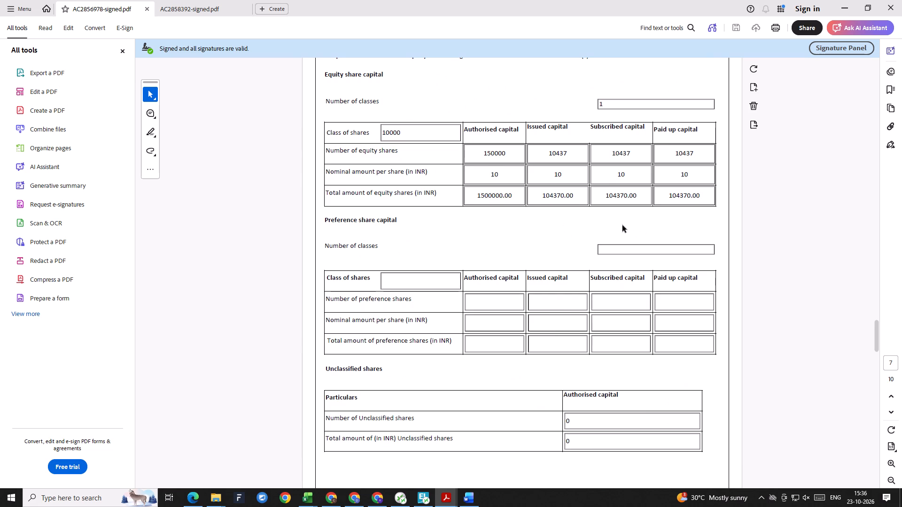
{"action": "scroll", "coordinate": [619, 292], "scroll_direction": "down", "scroll_amount": 5}
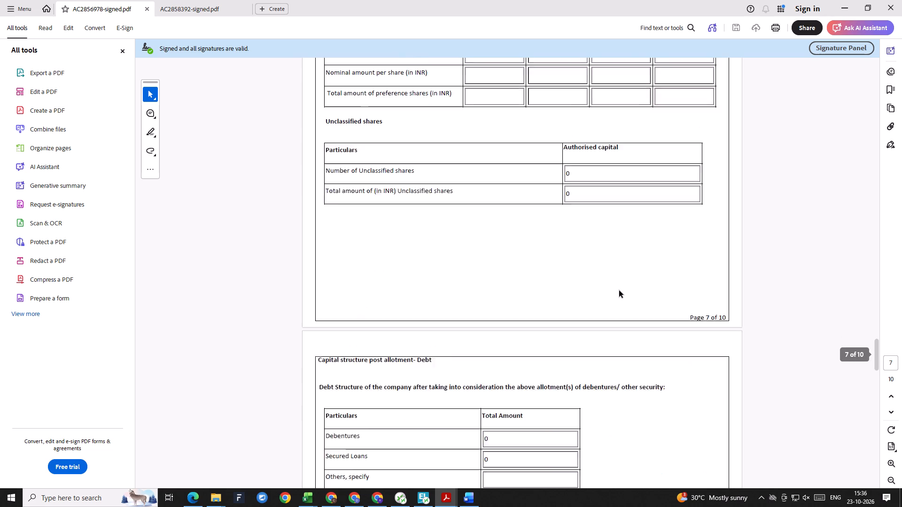
{"action": "scroll", "coordinate": [619, 285], "scroll_direction": "up", "scroll_amount": 4}
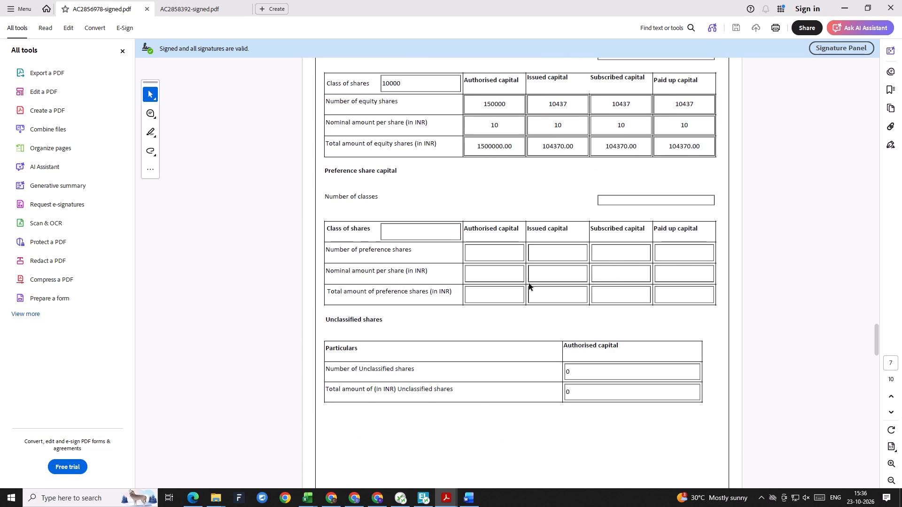
Check the Sheet2 shareholdings against the share counts in the Word shareholder list as on 31 March 2026.
{"action": "key", "text": "alt+Tab"}
{"action": "key", "text": "Left"}
{"action": "key", "text": "Left"}
{"action": "key", "text": "Up"}
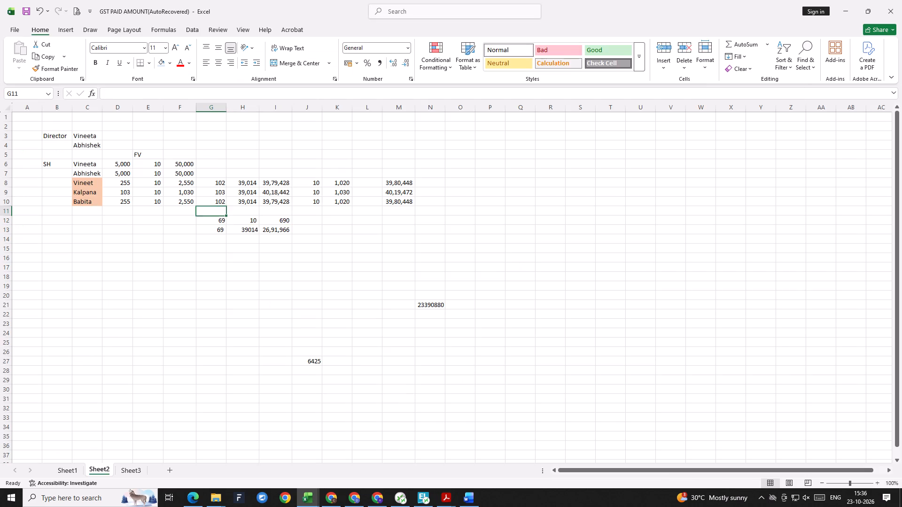
{"action": "key", "text": "Left"}
{"action": "key", "text": "Left"}
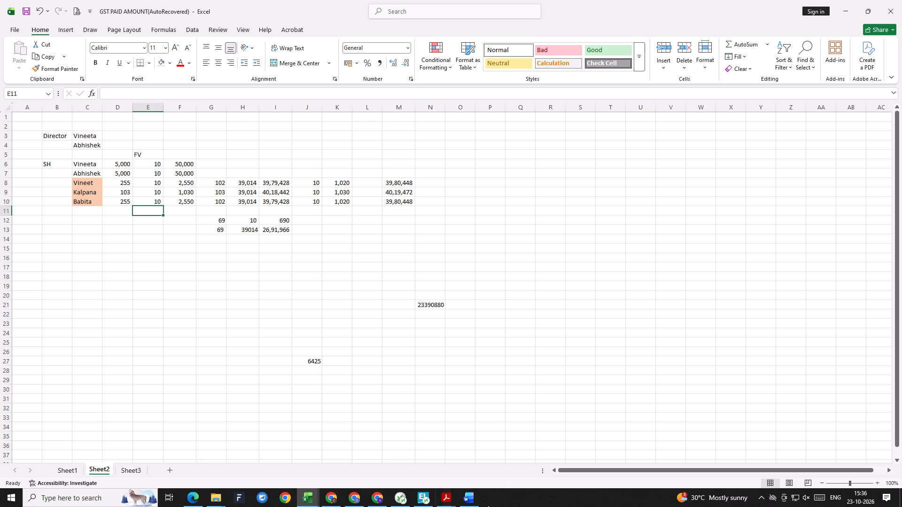
{"action": "left_click", "coordinate": [461, 498]}
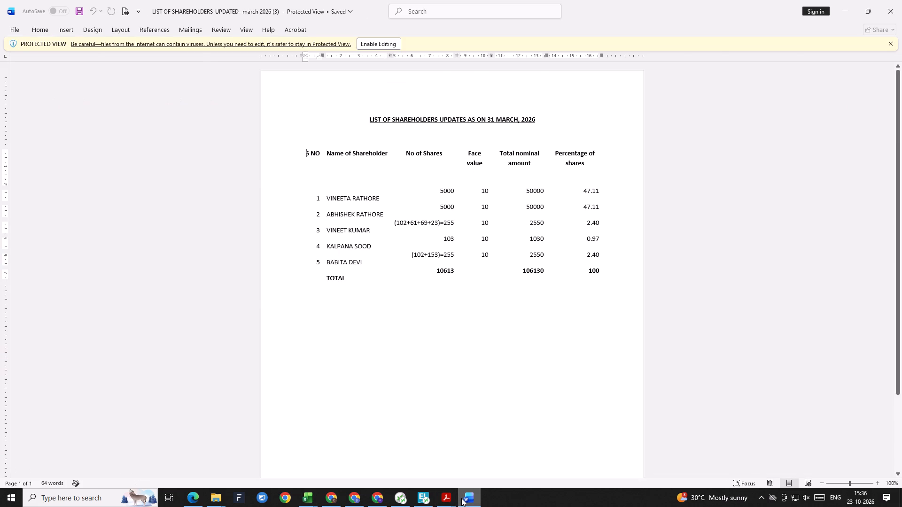
{"action": "left_click", "coordinate": [461, 498]}
In File Explorer, go from the Balance Sheet Final v1 folder to the Sarvabhishta folder under 3. Tax Audit, FY 2025-26.
{"action": "left_click", "coordinate": [214, 495]}
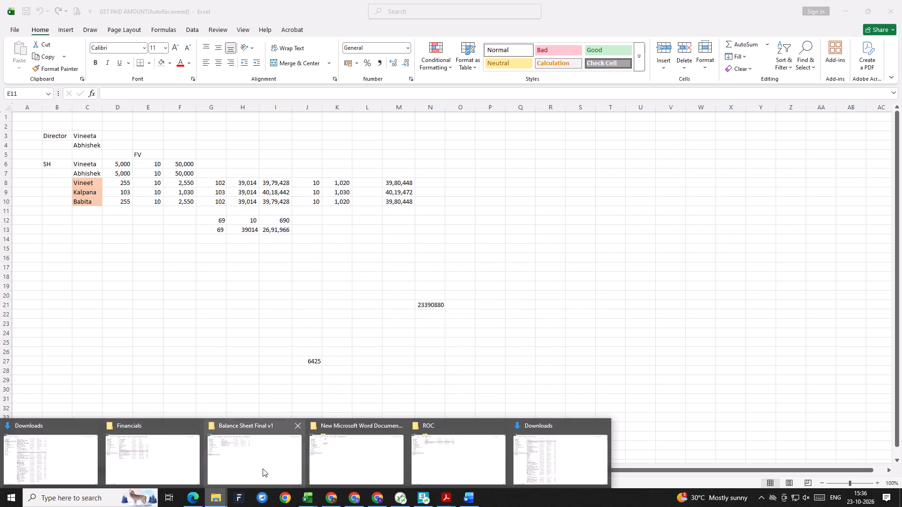
{"action": "left_click", "coordinate": [251, 456]}
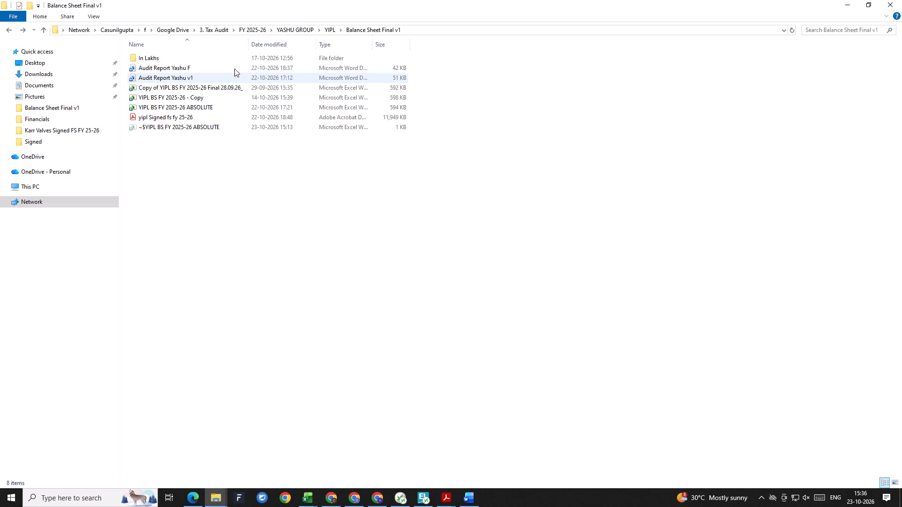
{"action": "left_click", "coordinate": [211, 30]}
{"action": "key", "text": "Return"}
{"action": "key", "text": "Down"}
{"action": "key", "text": "Down"}
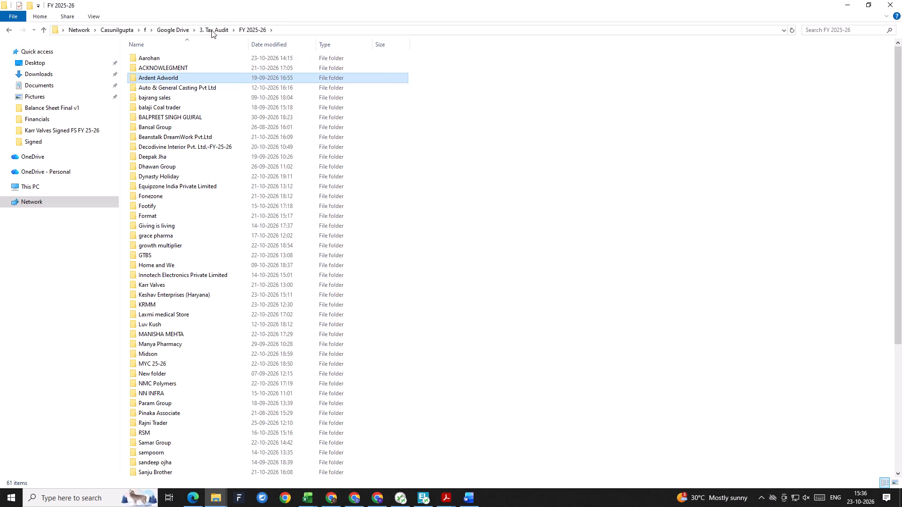
{"action": "key", "text": "Down"}
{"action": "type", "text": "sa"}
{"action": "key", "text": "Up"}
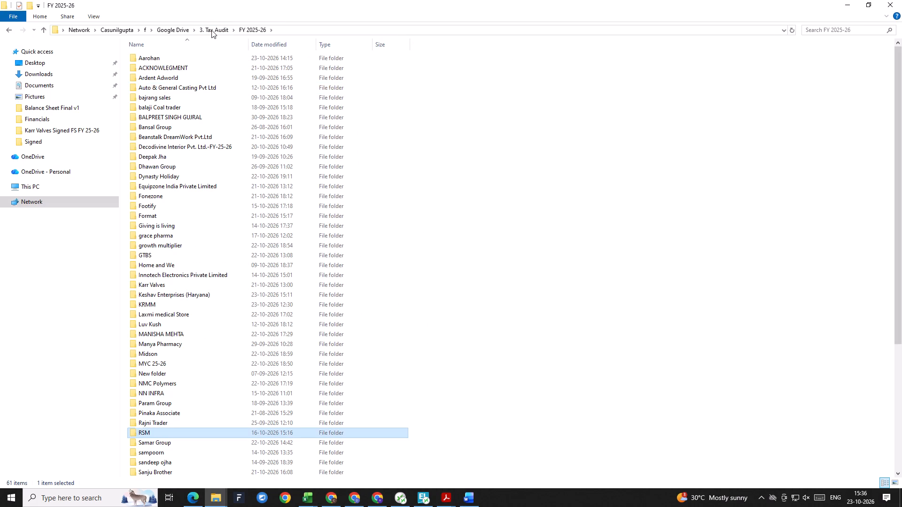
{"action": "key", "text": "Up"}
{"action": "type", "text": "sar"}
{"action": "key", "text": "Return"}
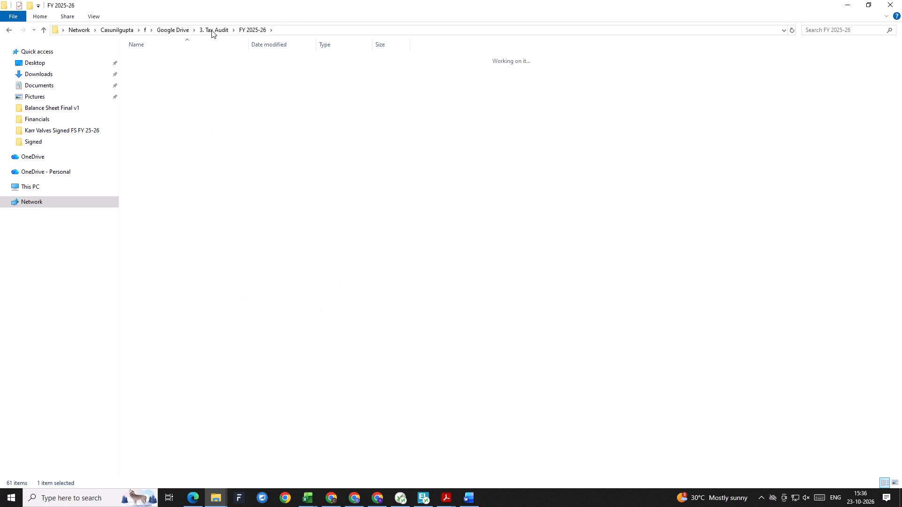
Open the Final subfolder of the Sarvabhishta folder.
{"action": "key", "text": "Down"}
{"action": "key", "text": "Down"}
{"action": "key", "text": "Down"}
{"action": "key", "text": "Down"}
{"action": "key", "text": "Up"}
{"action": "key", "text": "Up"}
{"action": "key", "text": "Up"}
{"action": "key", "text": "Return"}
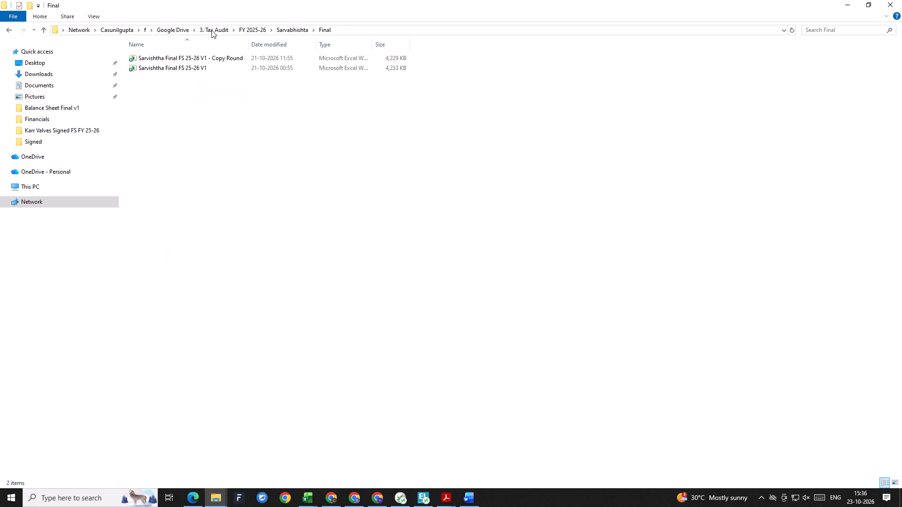
Open the Sarvishtha Final FS 25-26 V1 workbook from the Final folder.
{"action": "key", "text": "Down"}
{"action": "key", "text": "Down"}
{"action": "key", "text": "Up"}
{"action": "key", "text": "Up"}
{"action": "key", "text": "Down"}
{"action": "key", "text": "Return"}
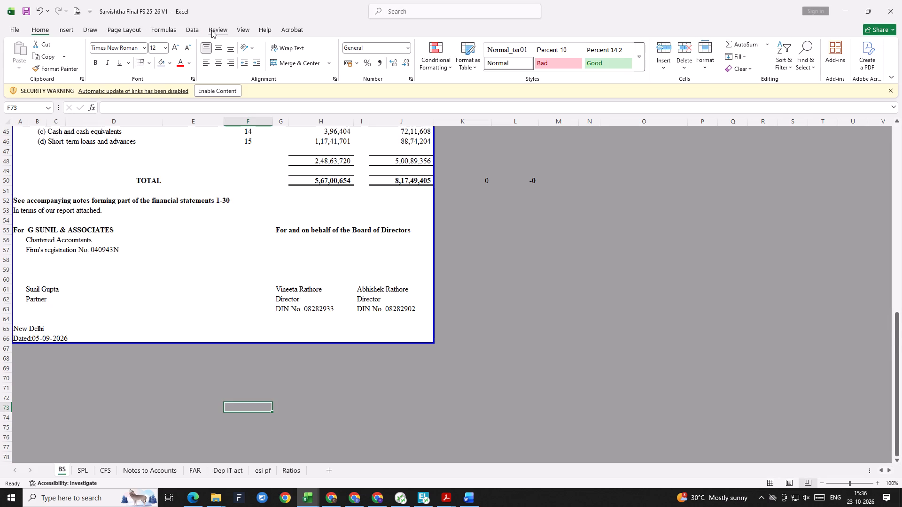
Trace the balance sheet's share capital figure as at 31 March 2025 to its source in Notes to Accounts.
{"action": "scroll", "coordinate": [186, 308], "scroll_direction": "up", "scroll_amount": 16}
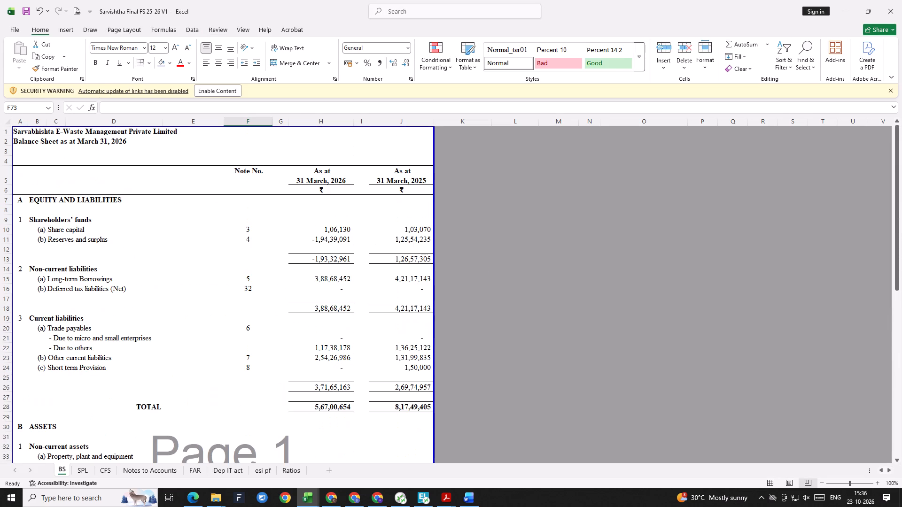
{"action": "left_click", "coordinate": [418, 230]}
{"action": "key", "text": "ctrl+bracketleft"}
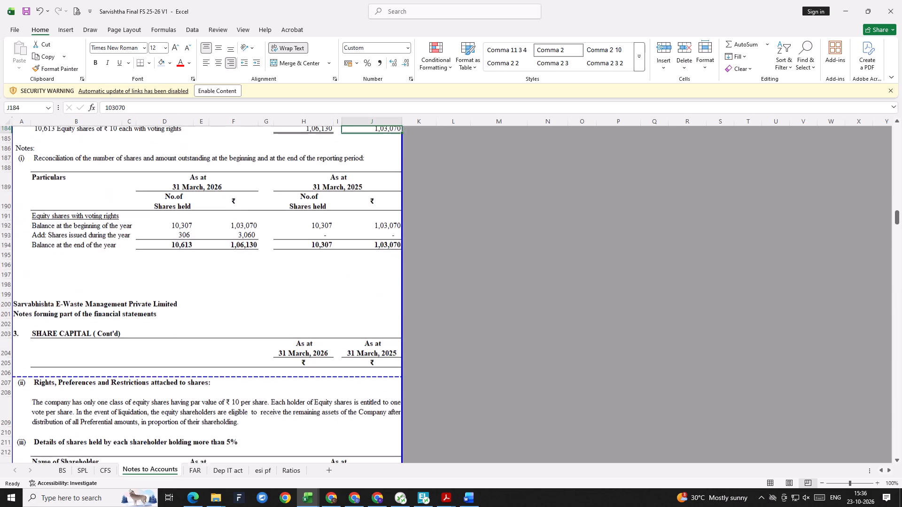
Examine the share capital note, including the share reconciliation and the shareholders holding more than 5% at both year ends.
{"action": "key", "text": "Up"}
{"action": "key", "text": "Up"}
{"action": "key", "text": "Up"}
{"action": "key", "text": "Up"}
{"action": "key", "text": "Up"}
{"action": "key", "text": "Up"}
{"action": "key", "text": "Up"}
{"action": "key", "text": "Up"}
{"action": "key", "text": "Up"}
{"action": "key", "text": "Up"}
{"action": "key", "text": "Up"}
{"action": "key", "text": "Down"}
{"action": "key", "text": "Down"}
{"action": "key", "text": "Down"}
{"action": "key", "text": "Down"}
{"action": "key", "text": "Down"}
{"action": "key", "text": "Down"}
{"action": "key", "text": "Down"}
{"action": "key", "text": "Down"}
{"action": "key", "text": "Down"}
{"action": "key", "text": "Down"}
{"action": "key", "text": "Down"}
{"action": "key", "text": "Down"}
{"action": "key", "text": "Down"}
{"action": "key", "text": "Down"}
{"action": "key", "text": "Down"}
{"action": "key", "text": "Down"}
{"action": "key", "text": "Down"}
{"action": "key", "text": "Down"}
{"action": "key", "text": "Down"}
{"action": "key", "text": "Down"}
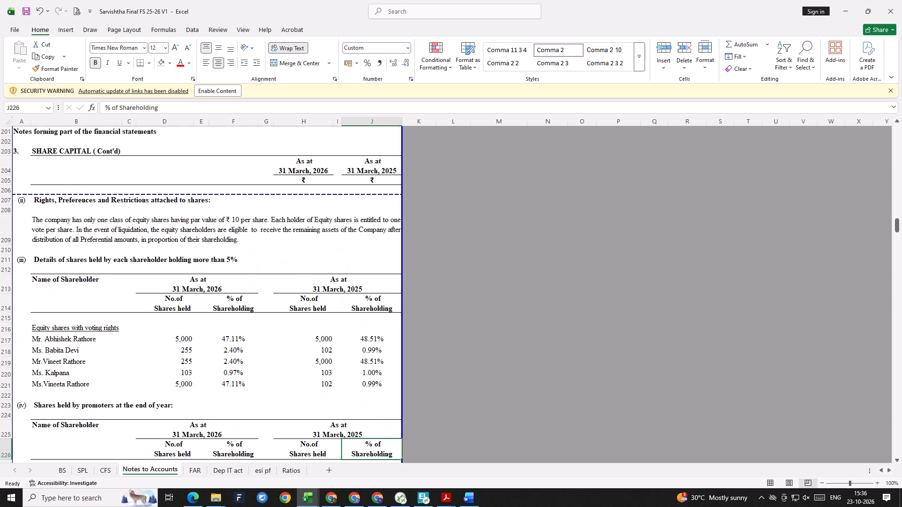
Compare the Sheet2 shareholdings in the GST PAID AMOUNT workbook with the shareholder details in the financial statements' share capital note.
{"action": "left_click", "coordinate": [305, 496]}
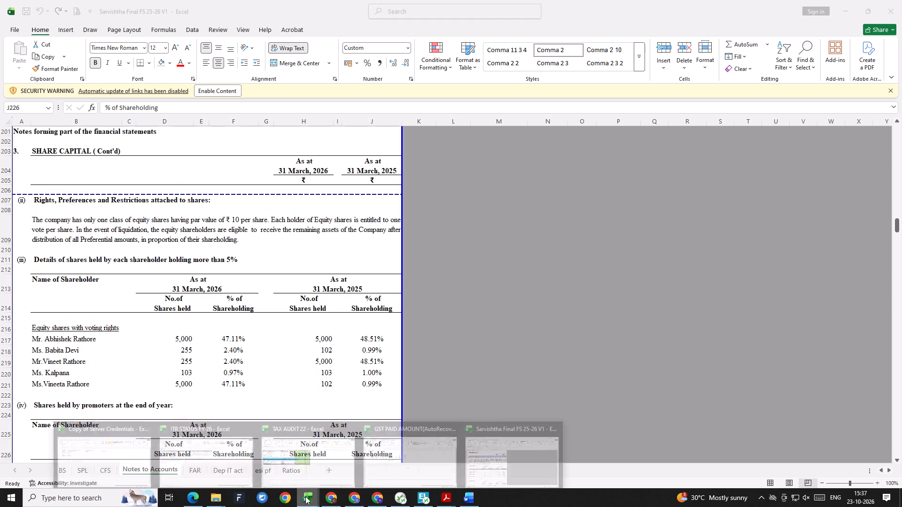
{"action": "left_click", "coordinate": [408, 466]}
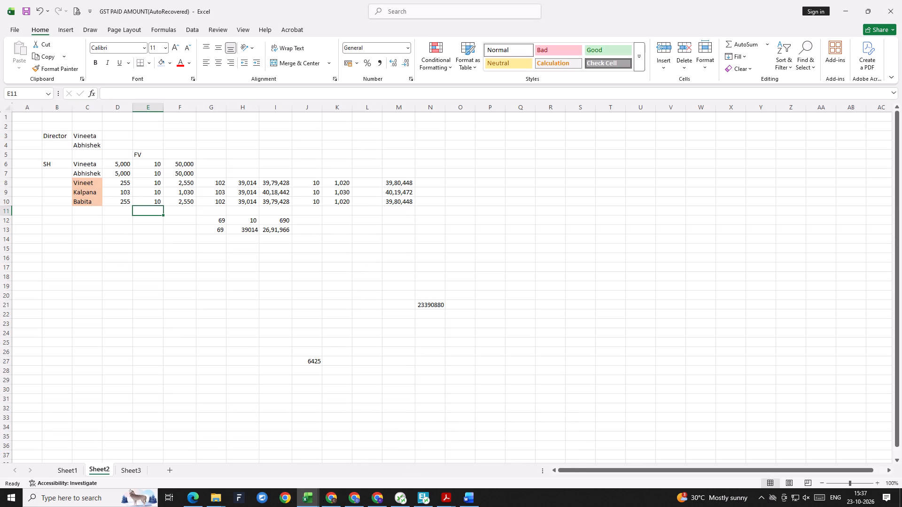
{"action": "left_click", "coordinate": [103, 171]}
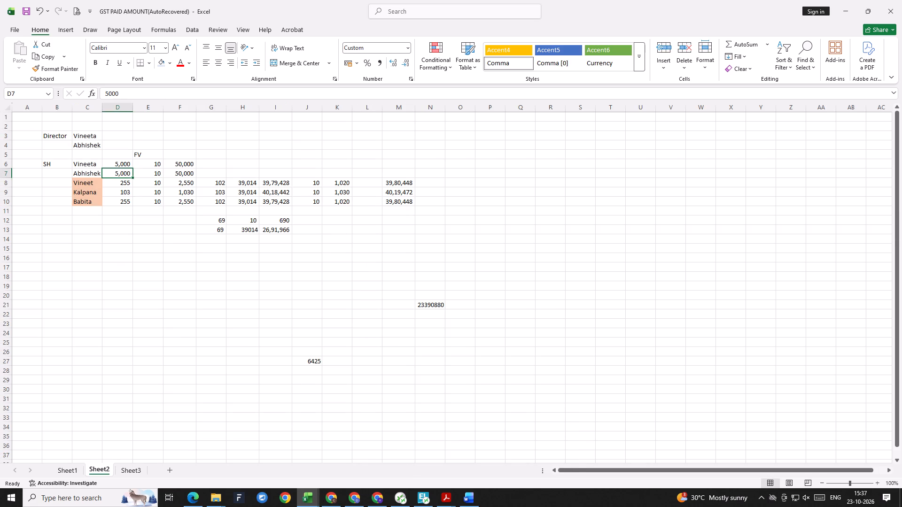
{"action": "key", "text": "Up"}
{"action": "key", "text": "Left"}
{"action": "key", "text": "Left"}
{"action": "key", "text": "Right"}
{"action": "key", "text": "Down"}
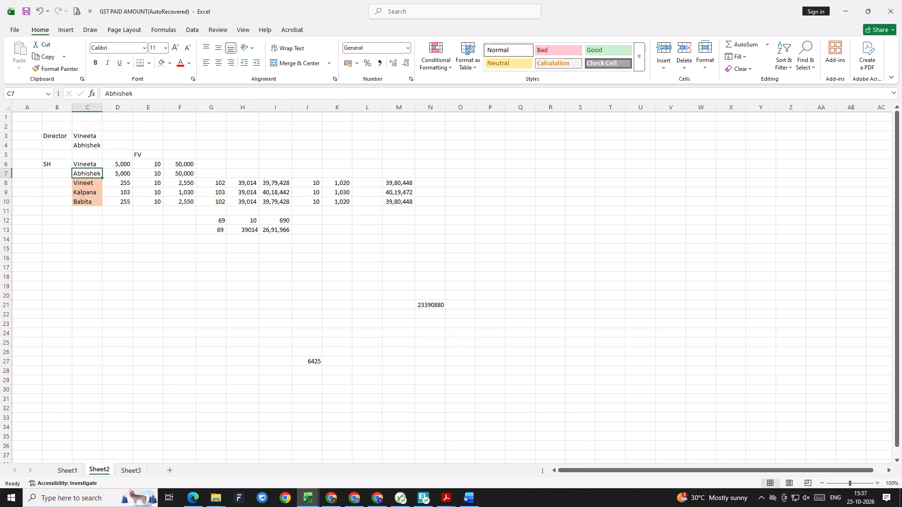
{"action": "key", "text": "Up"}
{"action": "key", "text": "Down"}
{"action": "key", "text": "Down"}
{"action": "key", "text": "Right"}
{"action": "key", "text": "Down"}
{"action": "key", "text": "Up"}
{"action": "key", "text": "alt+Tab"}
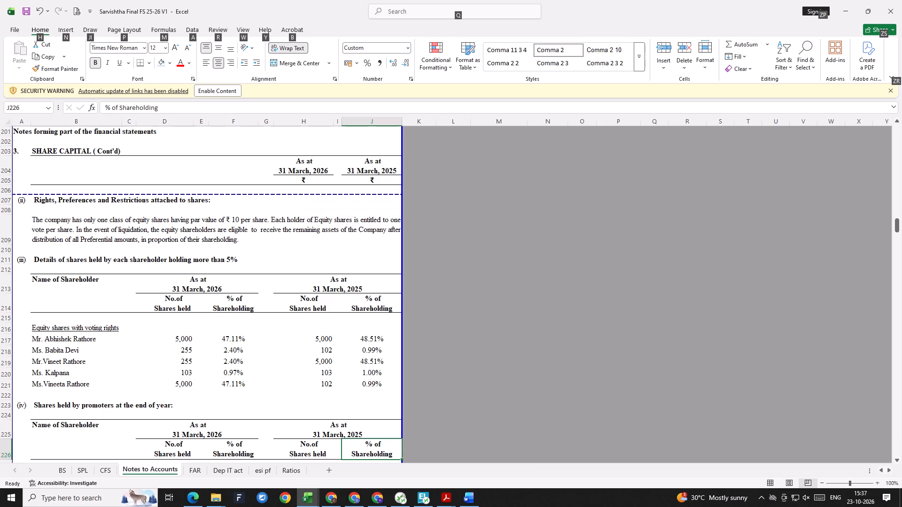
{"action": "key", "text": "alt+Tab"}
Set the share counts of Vineet and Babita in Sheet2 column D to 102 each.
{"action": "key", "text": "Down"}
{"action": "key", "text": "Down"}
{"action": "key", "text": "Down"}
{"action": "key", "text": "Up"}
{"action": "key", "text": "Up"}
{"action": "key", "text": "Up"}
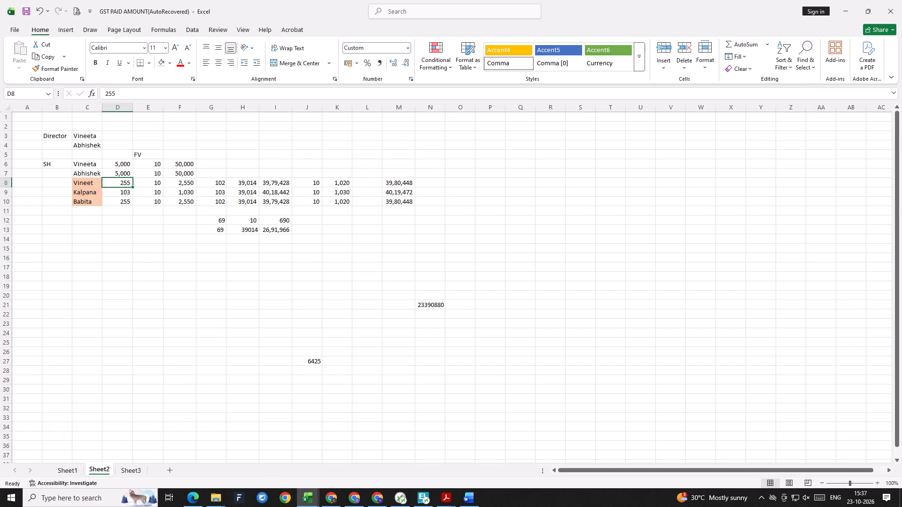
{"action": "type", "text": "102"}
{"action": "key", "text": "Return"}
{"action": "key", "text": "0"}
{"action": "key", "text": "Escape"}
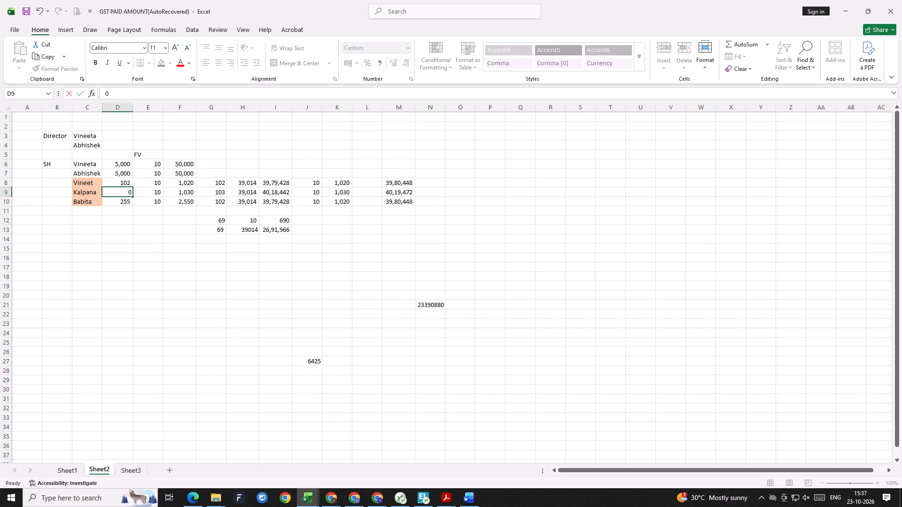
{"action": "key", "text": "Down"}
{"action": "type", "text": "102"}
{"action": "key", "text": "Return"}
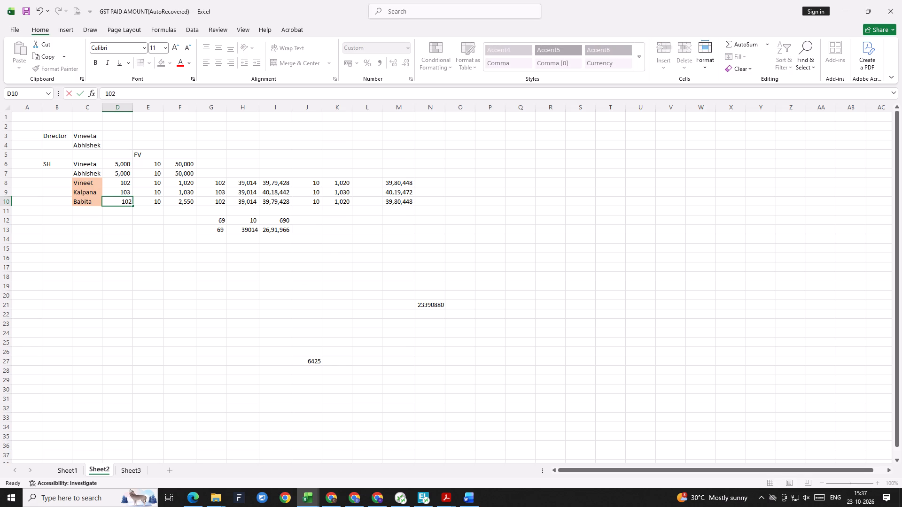
Total the five shareholders' face value amounts in F6:F10 with a SUM formula in cell F12.
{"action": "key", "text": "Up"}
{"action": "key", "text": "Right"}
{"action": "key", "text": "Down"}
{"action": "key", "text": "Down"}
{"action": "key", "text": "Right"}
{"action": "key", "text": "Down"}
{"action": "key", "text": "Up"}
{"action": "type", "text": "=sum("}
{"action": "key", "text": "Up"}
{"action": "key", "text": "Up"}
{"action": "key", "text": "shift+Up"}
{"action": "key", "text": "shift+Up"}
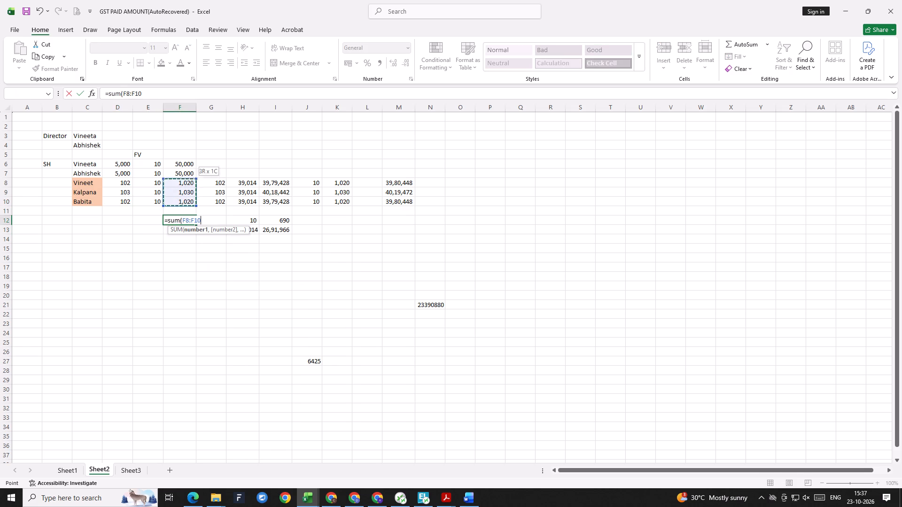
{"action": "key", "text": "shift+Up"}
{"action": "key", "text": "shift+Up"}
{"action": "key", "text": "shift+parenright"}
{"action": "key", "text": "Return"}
Move the allotment calculation block G8:M13 in Sheet2 so that it starts at cell L8.
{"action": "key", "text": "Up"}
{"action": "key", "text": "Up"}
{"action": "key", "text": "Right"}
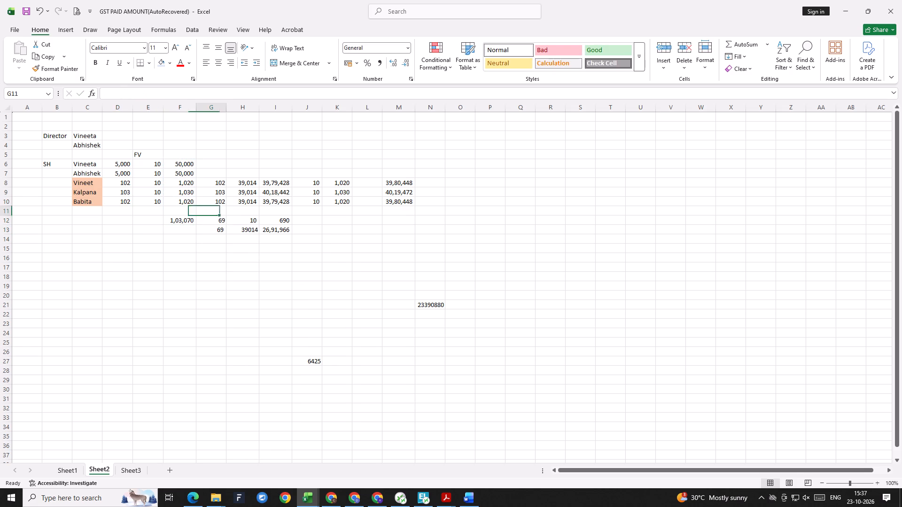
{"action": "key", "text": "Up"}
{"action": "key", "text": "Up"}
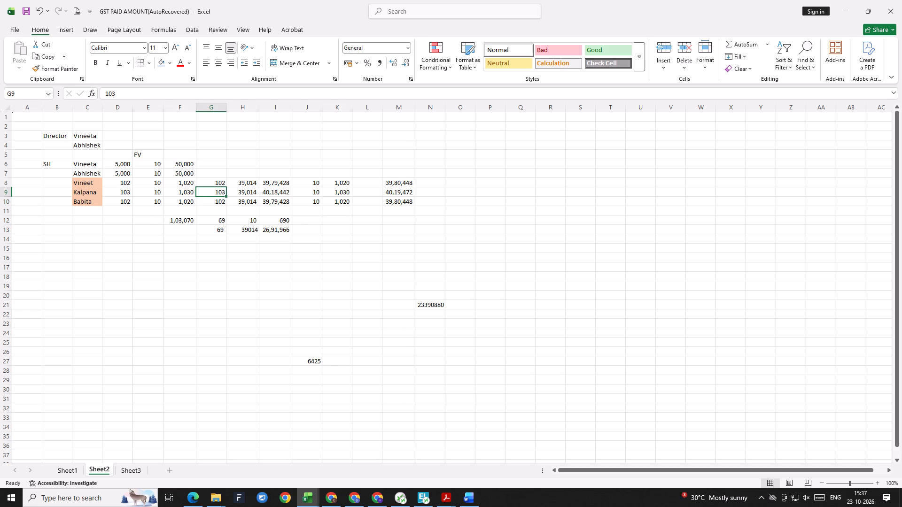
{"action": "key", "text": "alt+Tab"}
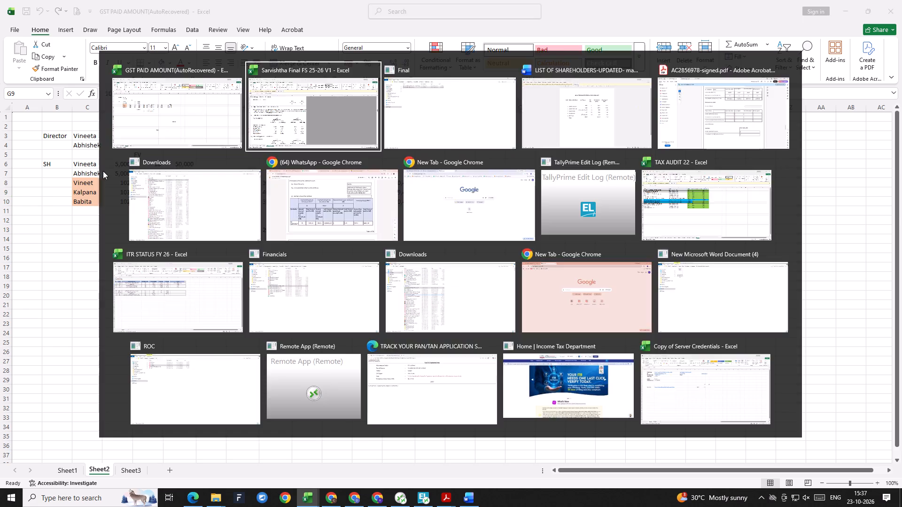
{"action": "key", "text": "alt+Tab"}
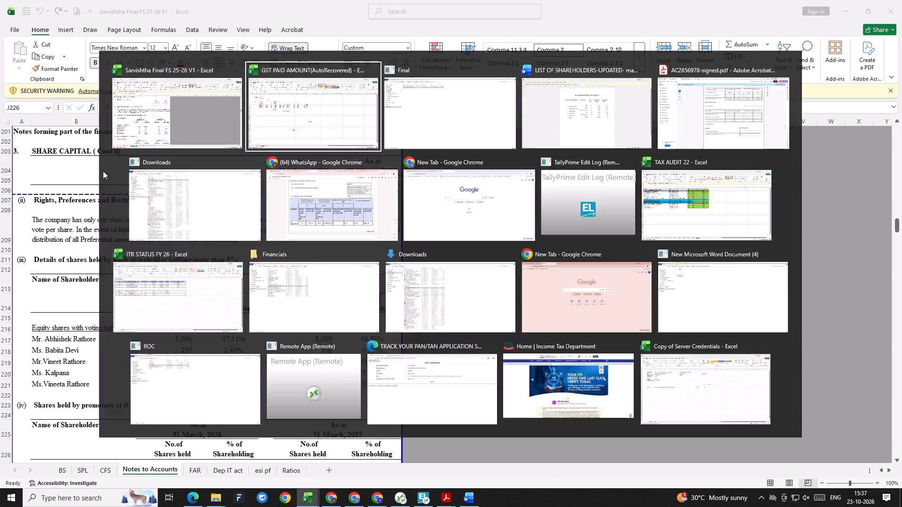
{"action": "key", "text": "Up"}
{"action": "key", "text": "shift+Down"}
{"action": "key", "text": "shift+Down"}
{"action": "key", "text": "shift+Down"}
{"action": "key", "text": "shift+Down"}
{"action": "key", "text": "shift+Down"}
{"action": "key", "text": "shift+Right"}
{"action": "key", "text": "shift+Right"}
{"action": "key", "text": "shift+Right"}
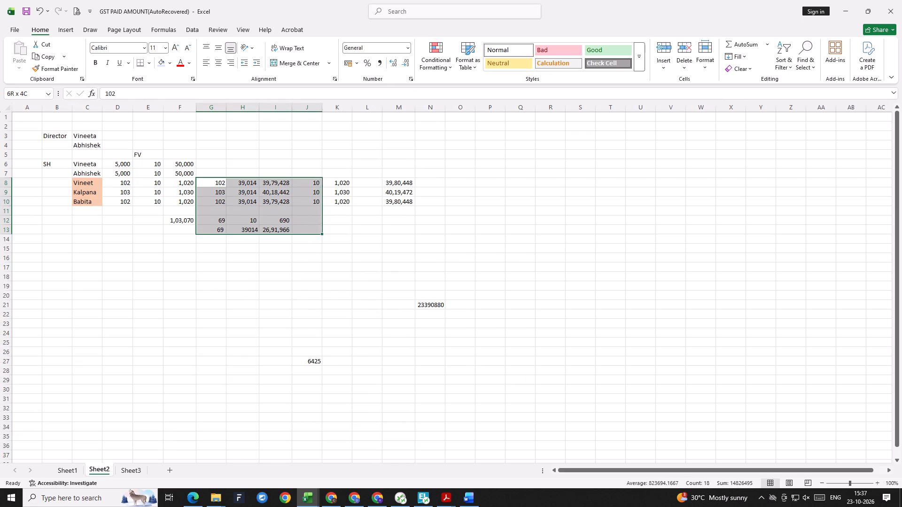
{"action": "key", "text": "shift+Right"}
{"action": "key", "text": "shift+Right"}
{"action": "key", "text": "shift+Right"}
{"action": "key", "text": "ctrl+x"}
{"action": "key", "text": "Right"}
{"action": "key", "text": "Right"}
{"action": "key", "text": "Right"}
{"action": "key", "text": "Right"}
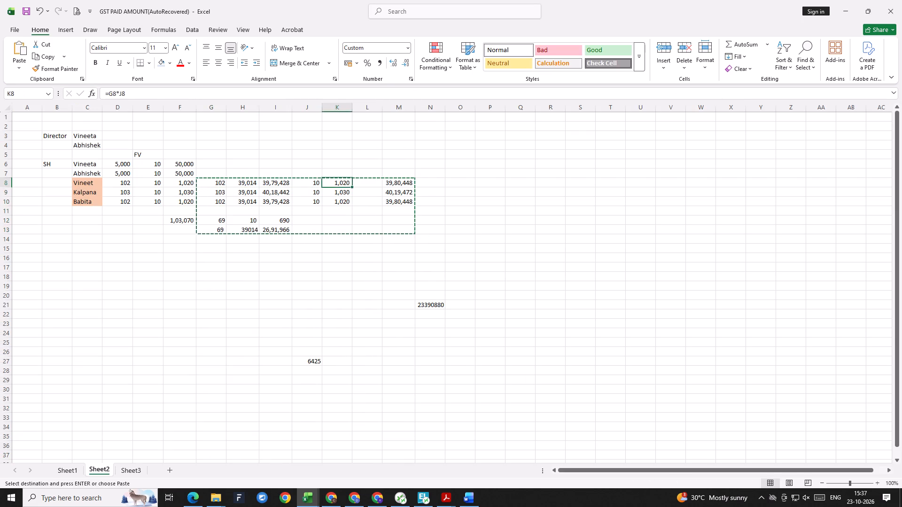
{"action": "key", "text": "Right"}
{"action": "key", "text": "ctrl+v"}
Enter the heading "Add" in cell H5 above the vacated columns.
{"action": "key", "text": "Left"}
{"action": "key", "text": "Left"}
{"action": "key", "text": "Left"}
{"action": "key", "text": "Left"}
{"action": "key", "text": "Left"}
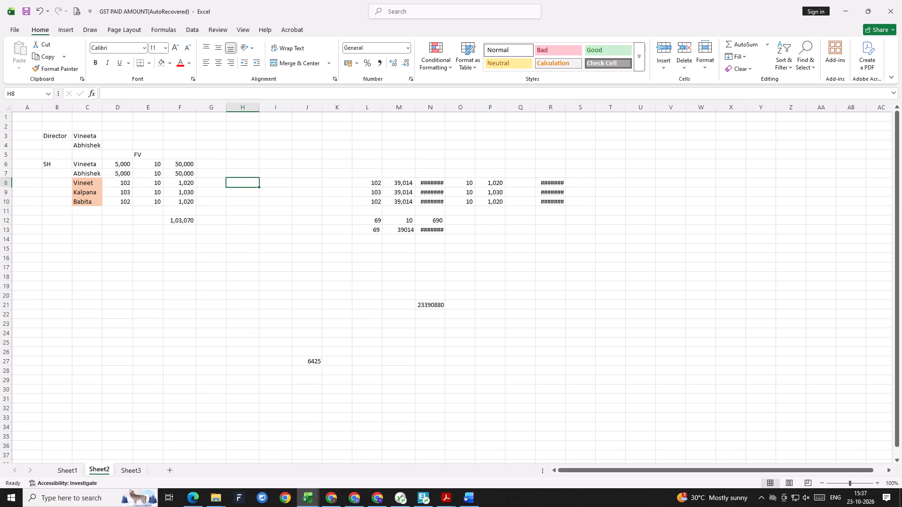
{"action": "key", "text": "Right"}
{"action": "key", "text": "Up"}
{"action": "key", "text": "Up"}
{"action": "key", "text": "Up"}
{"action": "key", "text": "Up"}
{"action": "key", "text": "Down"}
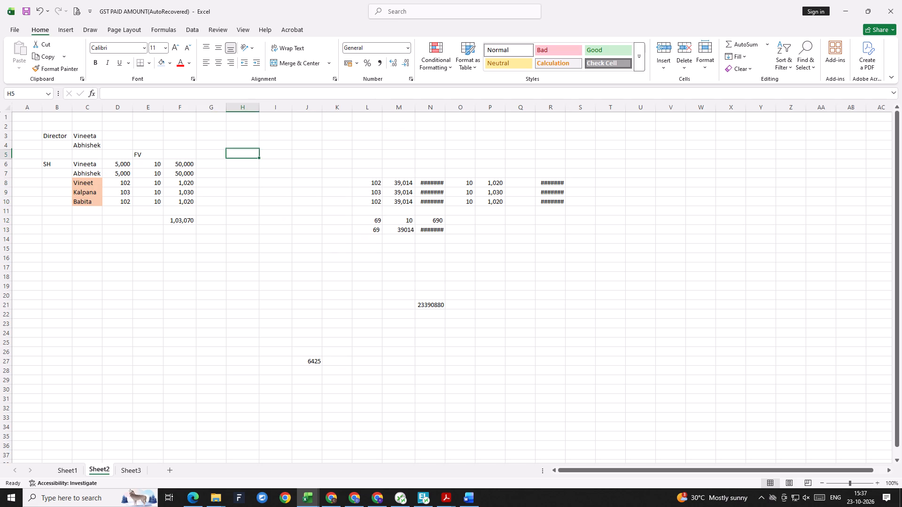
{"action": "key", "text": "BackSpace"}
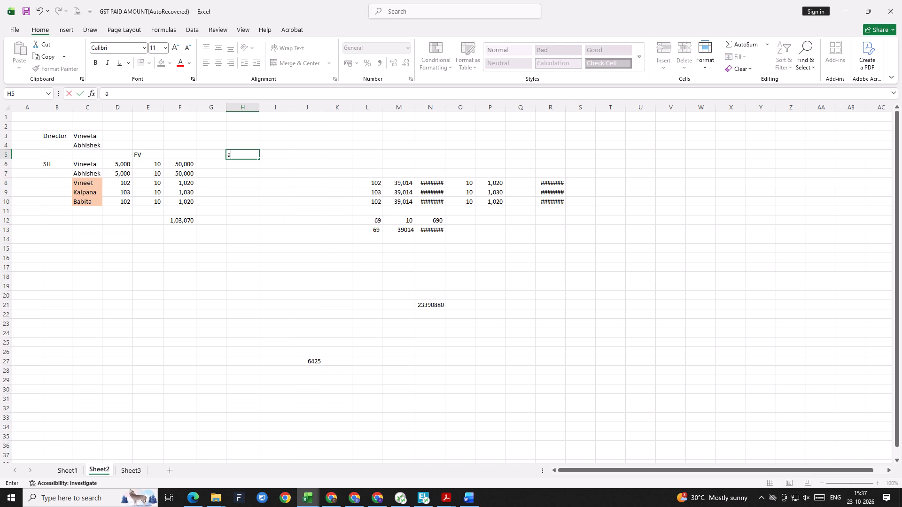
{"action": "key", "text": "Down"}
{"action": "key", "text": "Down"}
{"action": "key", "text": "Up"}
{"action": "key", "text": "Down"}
Switch to the Word shareholder list.
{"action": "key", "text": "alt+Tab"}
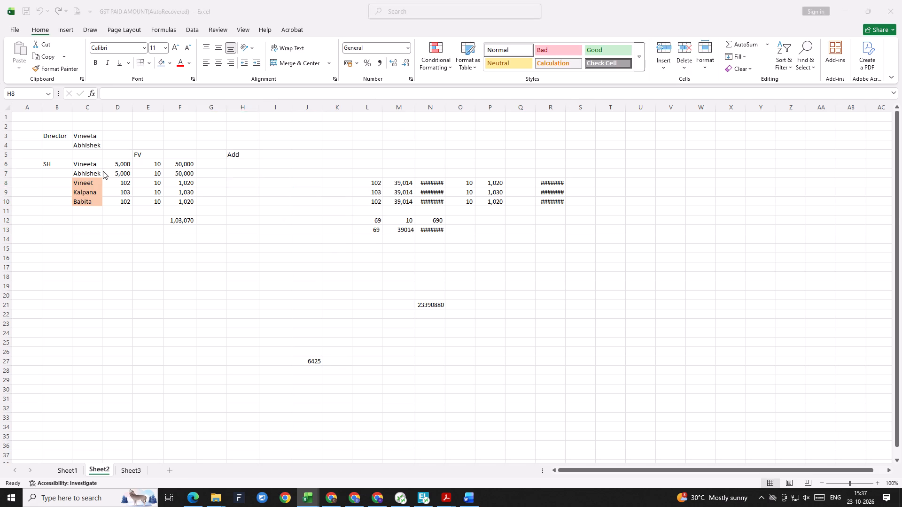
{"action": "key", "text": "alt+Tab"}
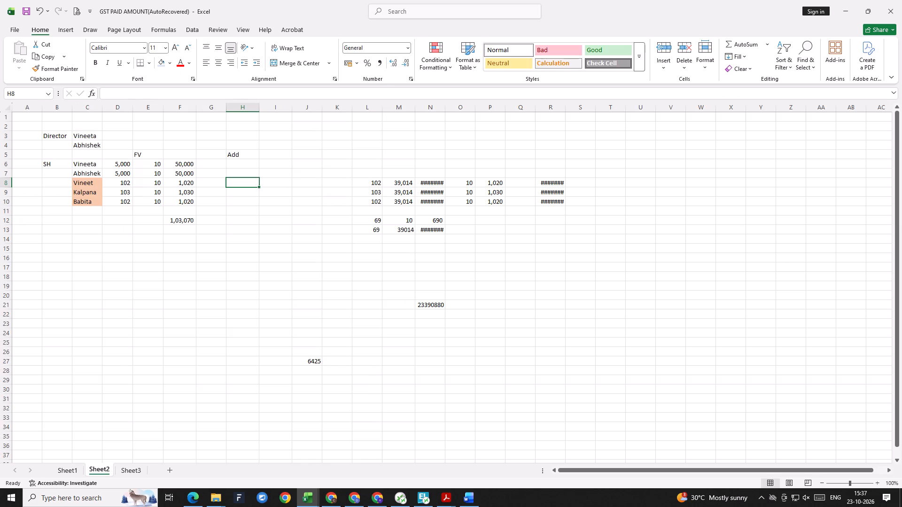
{"action": "left_click", "coordinate": [468, 493]}
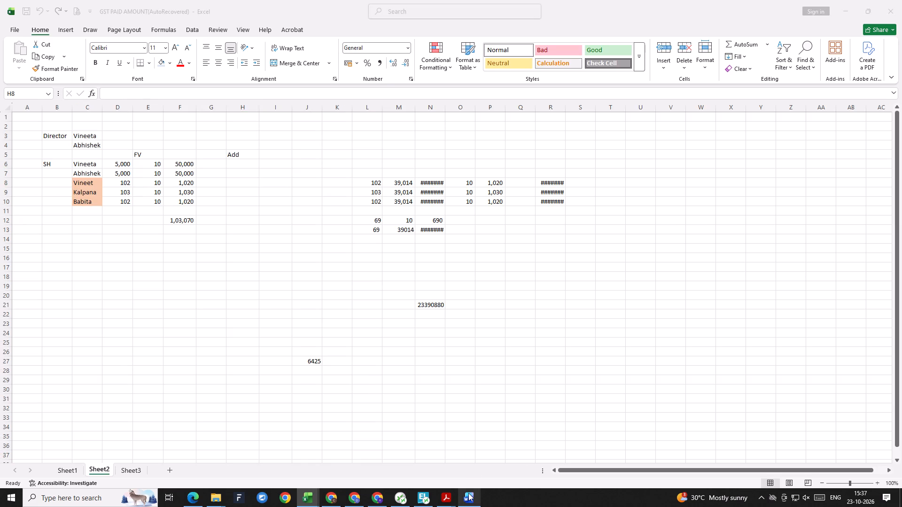
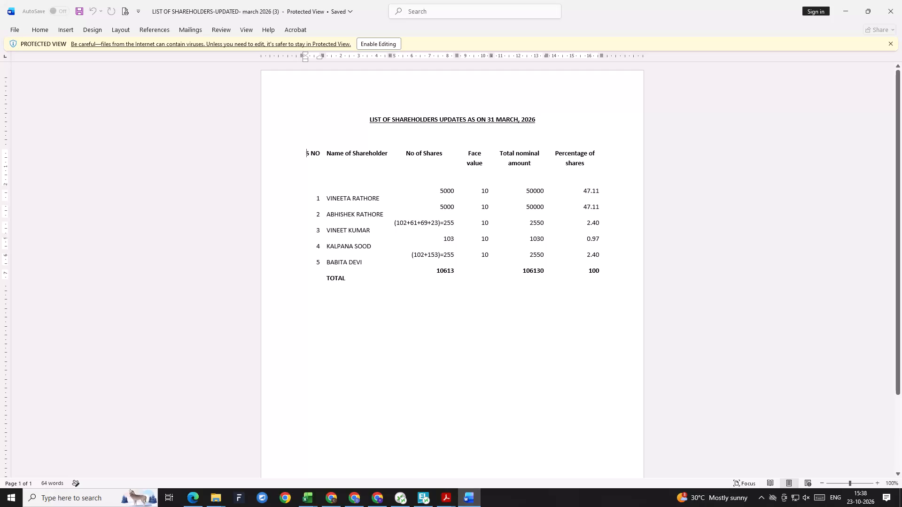
Enable editing of the Word shareholder list and look over its share breakdown.
{"action": "left_click", "coordinate": [380, 50]}
{"action": "left_click", "coordinate": [381, 46]}
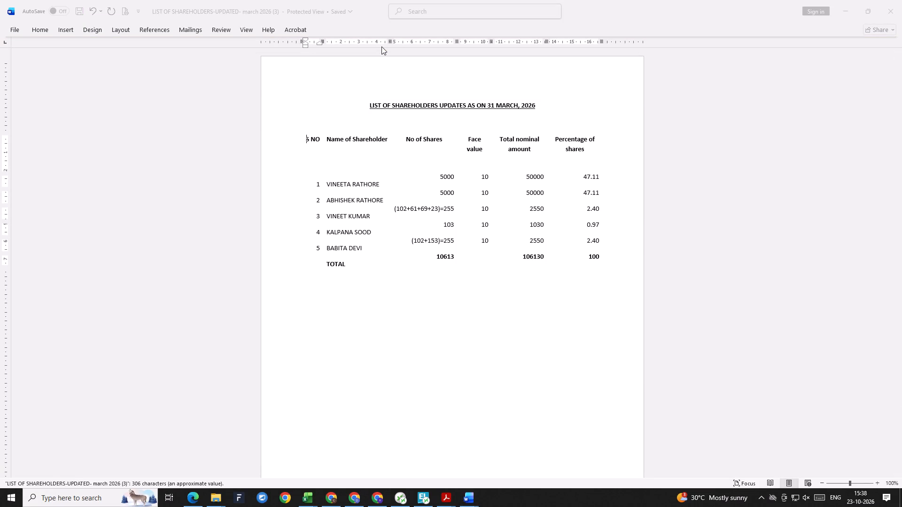
{"action": "scroll", "coordinate": [462, 410], "scroll_direction": "down", "scroll_amount": 1}
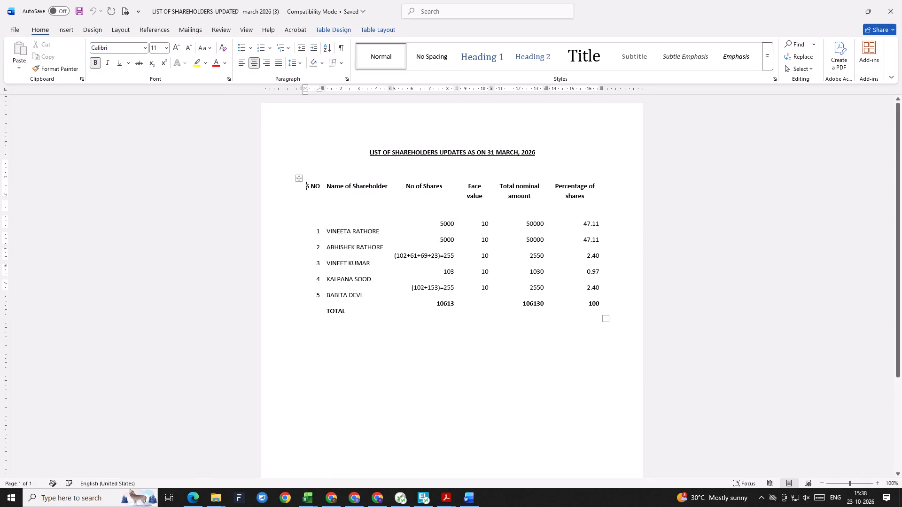
{"action": "scroll", "coordinate": [462, 410], "scroll_direction": "down", "scroll_amount": 2}
{"action": "scroll", "coordinate": [459, 408], "scroll_direction": "up", "scroll_amount": 4}
Enter Vineet's added shares from the Word list in cell H8 of Sheet2 as the formula =61+69+23.
{"action": "key", "text": "alt+Tab"}
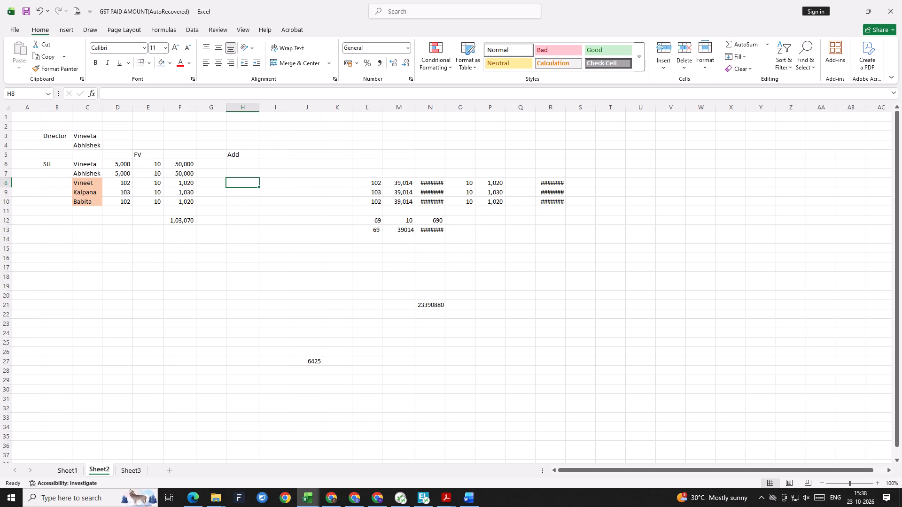
{"action": "key", "text": "alt+Tab"}
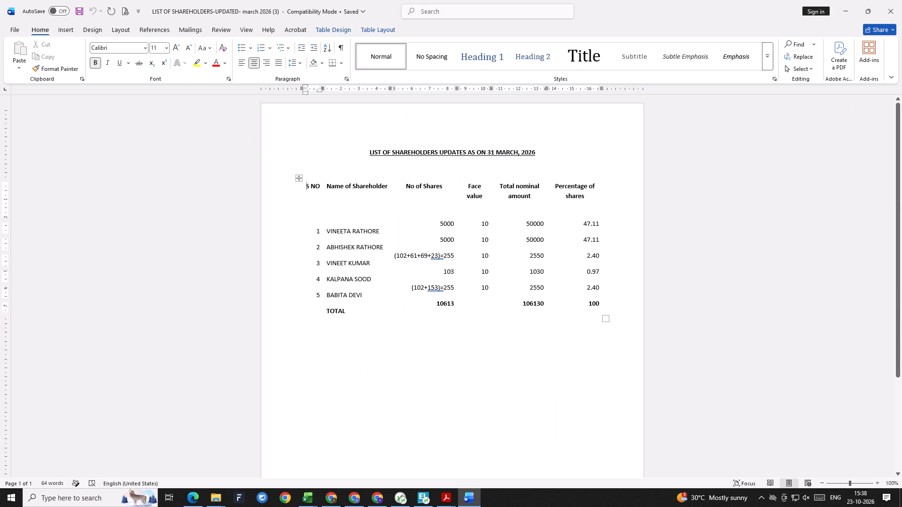
{"action": "key", "text": "alt+Tab"}
{"action": "key", "text": "Up"}
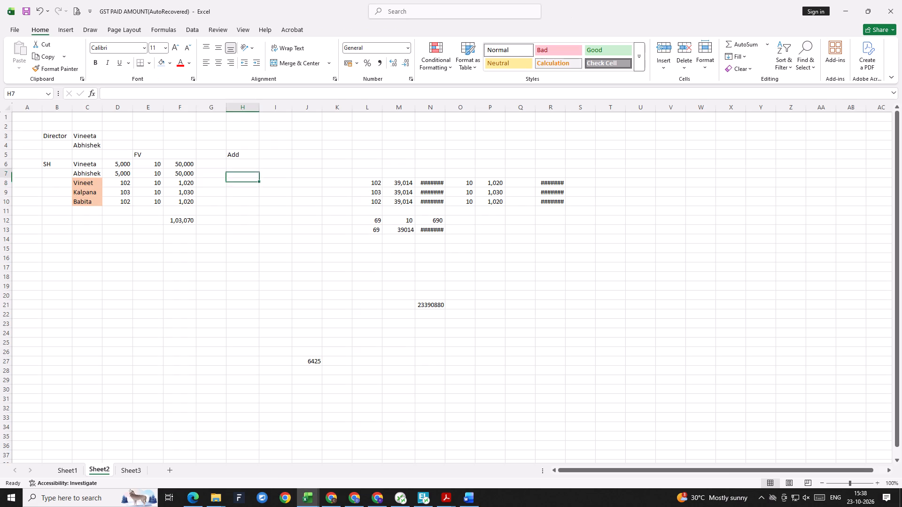
{"action": "key", "text": "Left"}
{"action": "key", "text": "Down"}
{"action": "key", "text": "Down"}
{"action": "key", "text": "Right"}
{"action": "key", "text": "Up"}
{"action": "key", "text": "alt+Tab"}
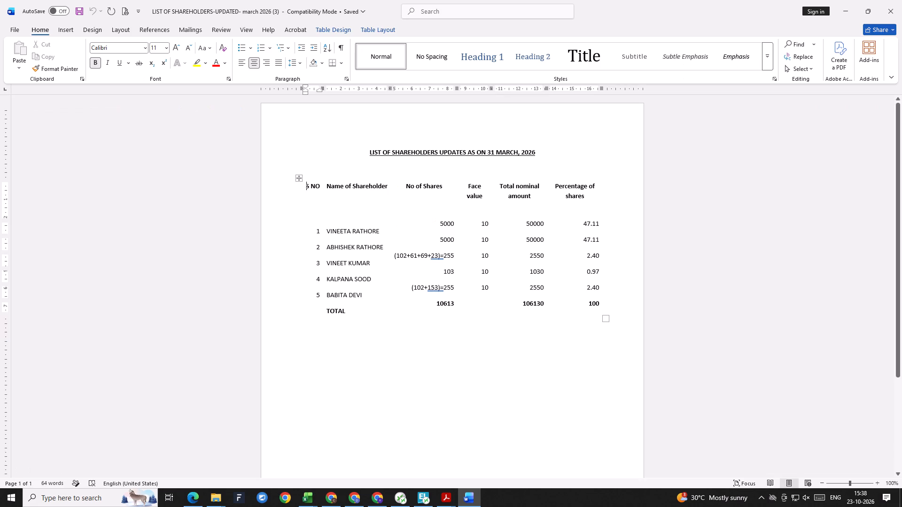
{"action": "key", "text": "alt+Tab"}
{"action": "key", "text": "equal"}
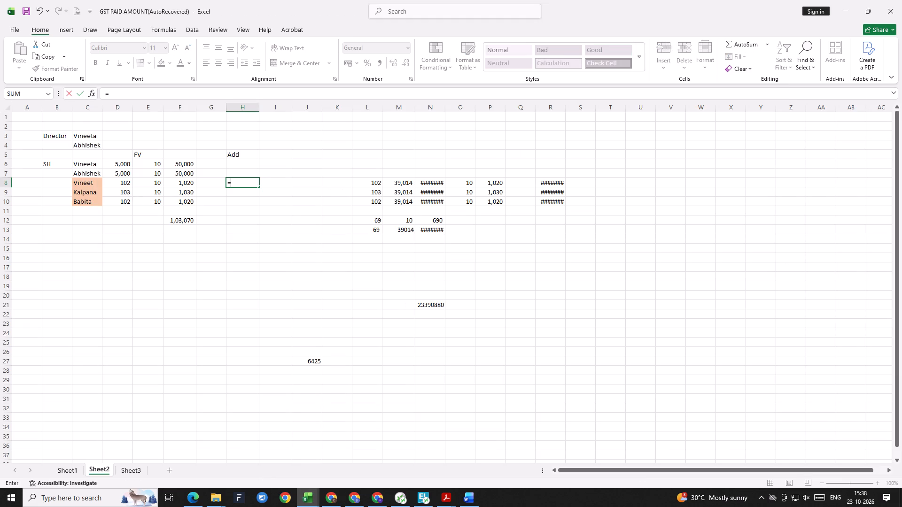
{"action": "key", "text": "alt+Tab"}
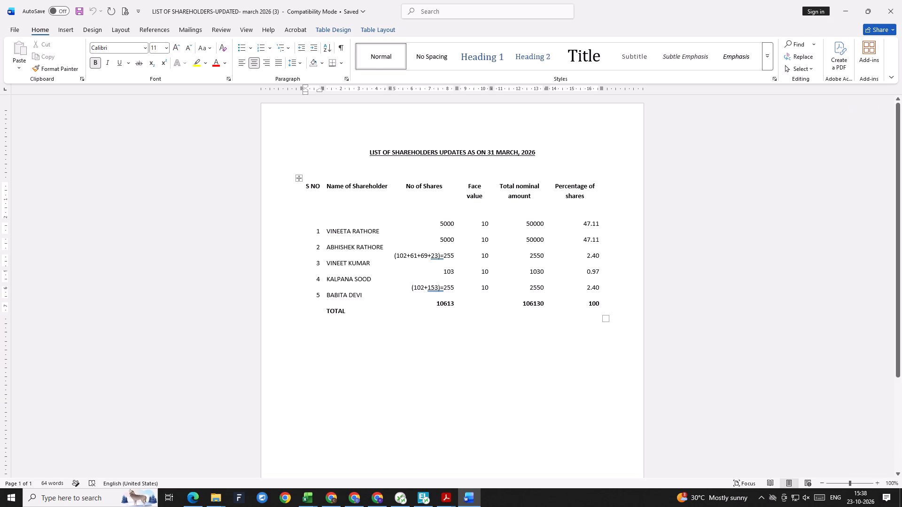
{"action": "key", "text": "alt+Tab"}
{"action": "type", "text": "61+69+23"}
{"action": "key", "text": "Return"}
Enter Babita's added shares from the Word list, 153, in cell H10.
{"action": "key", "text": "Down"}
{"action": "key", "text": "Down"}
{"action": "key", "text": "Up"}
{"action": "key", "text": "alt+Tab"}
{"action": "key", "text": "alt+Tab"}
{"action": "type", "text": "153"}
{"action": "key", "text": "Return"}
Enter the face value 10 beside Vineet's added shares in I8 and copy it to I10 for Babita.
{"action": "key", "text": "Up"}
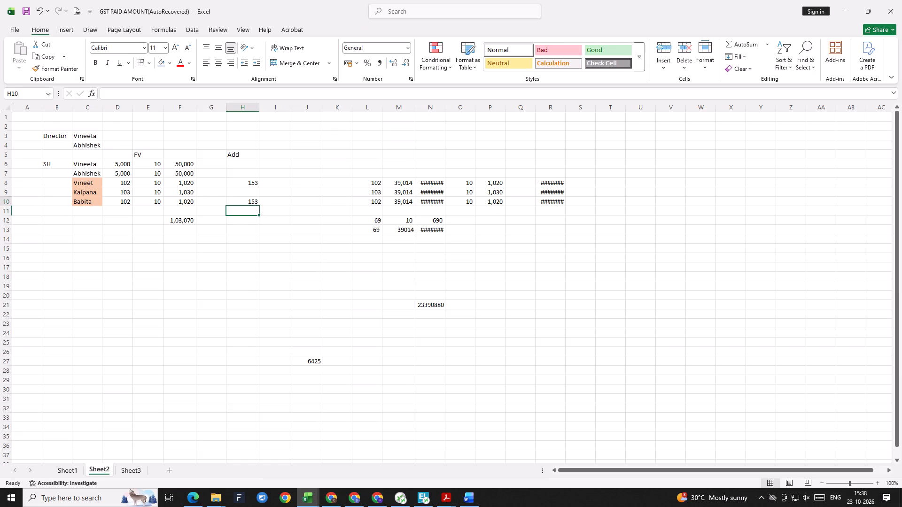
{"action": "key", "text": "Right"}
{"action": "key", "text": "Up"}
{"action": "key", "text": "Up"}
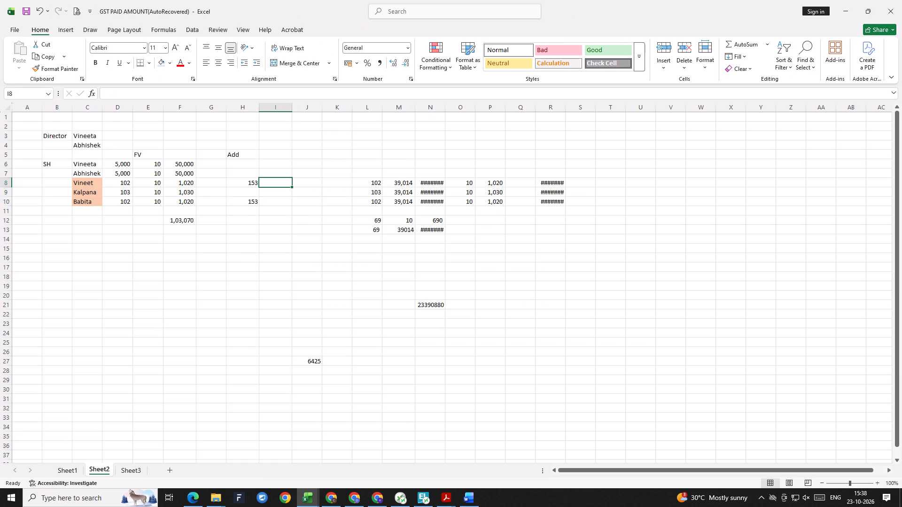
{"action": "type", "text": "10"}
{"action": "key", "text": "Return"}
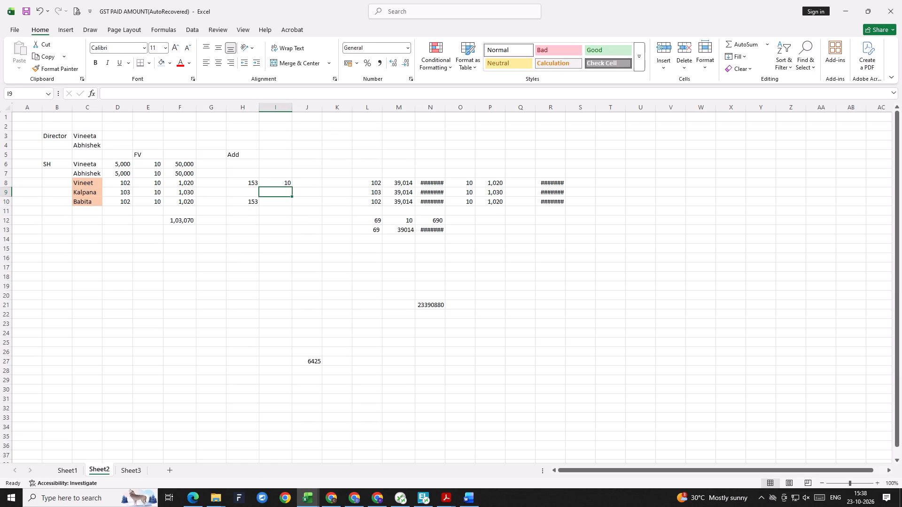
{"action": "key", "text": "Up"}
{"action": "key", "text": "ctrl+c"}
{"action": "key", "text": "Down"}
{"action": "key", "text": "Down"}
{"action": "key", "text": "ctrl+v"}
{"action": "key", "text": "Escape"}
Calculate the added nominal amount in J8 as H8*I8 and copy the formula to J10 for Babita.
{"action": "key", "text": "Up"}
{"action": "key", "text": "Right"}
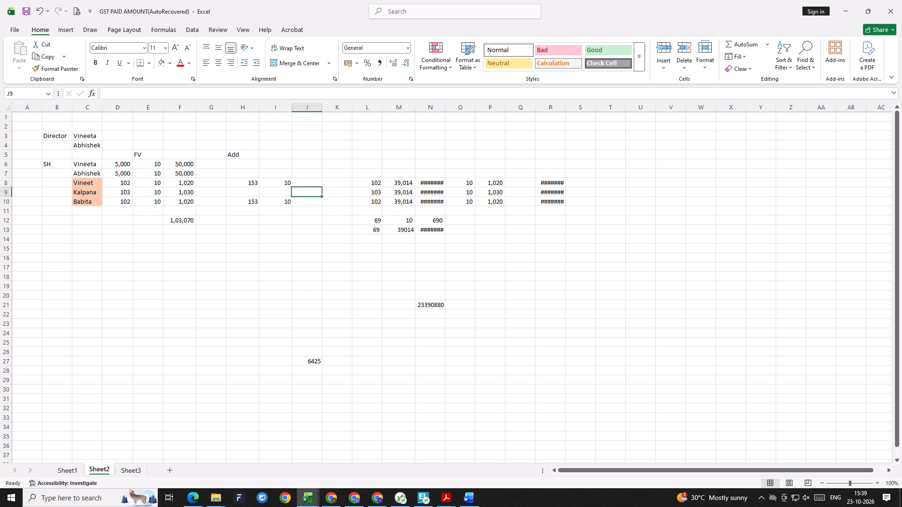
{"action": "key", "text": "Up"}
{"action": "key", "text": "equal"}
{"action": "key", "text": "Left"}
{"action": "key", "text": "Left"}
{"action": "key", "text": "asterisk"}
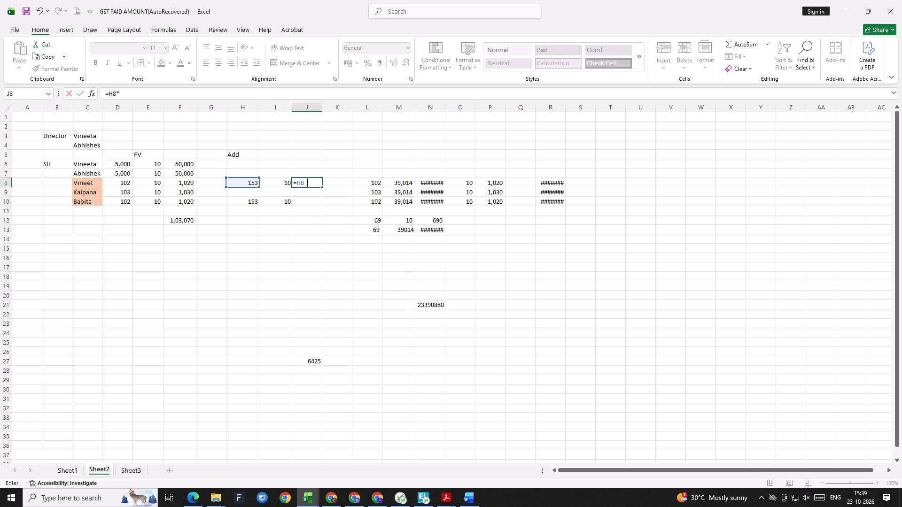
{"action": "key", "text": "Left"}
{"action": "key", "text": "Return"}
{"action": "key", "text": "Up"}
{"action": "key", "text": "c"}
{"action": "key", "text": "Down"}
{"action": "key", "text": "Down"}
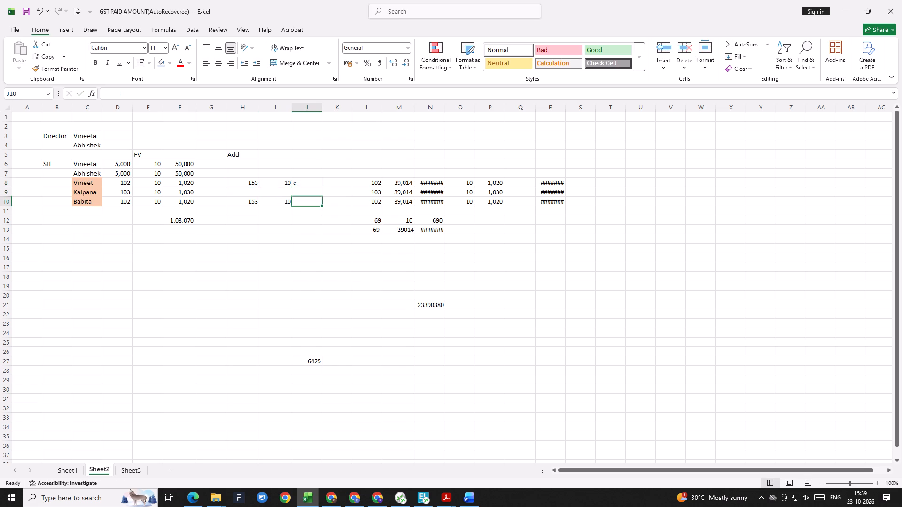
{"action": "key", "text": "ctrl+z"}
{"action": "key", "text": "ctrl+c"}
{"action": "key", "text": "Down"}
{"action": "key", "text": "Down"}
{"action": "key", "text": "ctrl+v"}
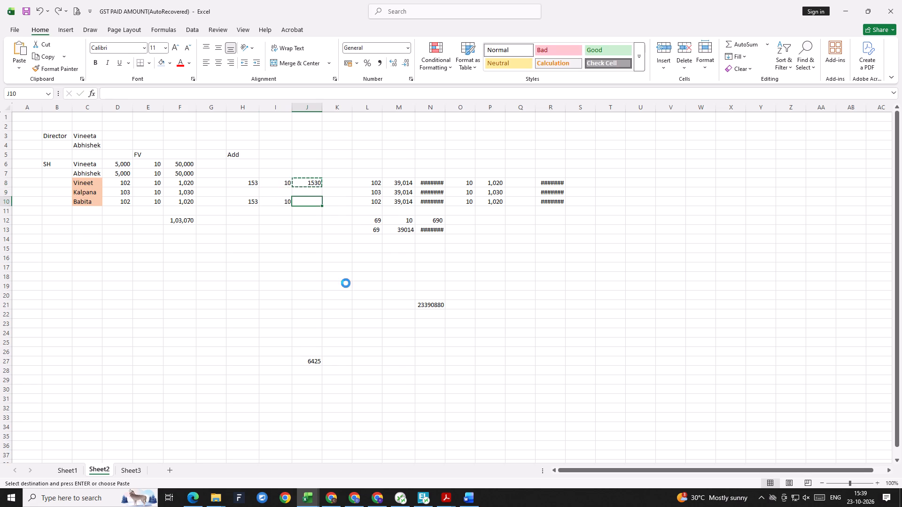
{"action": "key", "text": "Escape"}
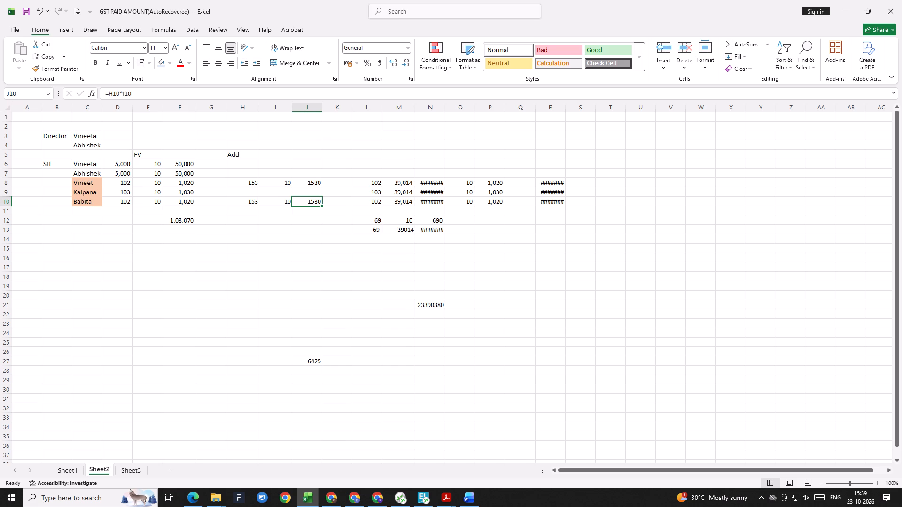
Close the Word shareholder list.
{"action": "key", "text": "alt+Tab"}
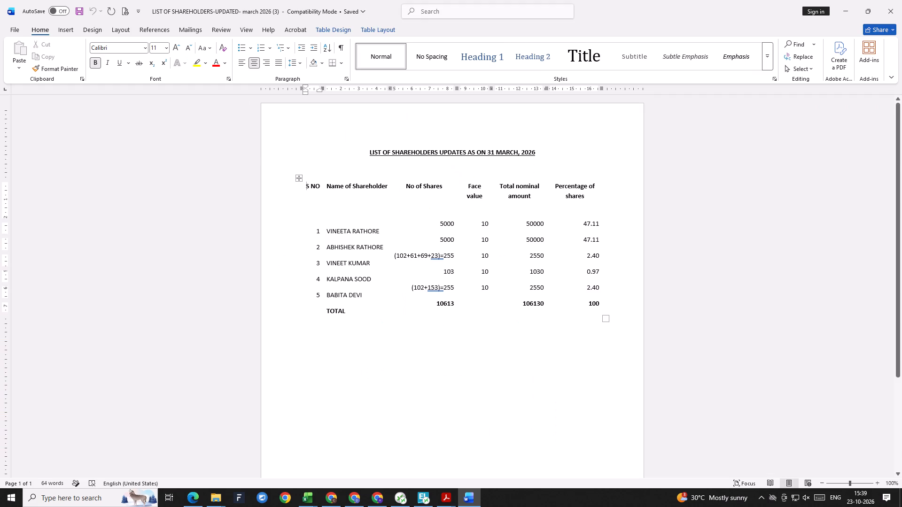
{"action": "left_click", "coordinate": [892, 7]}
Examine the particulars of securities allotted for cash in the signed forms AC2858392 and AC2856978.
{"action": "left_click", "coordinate": [452, 500]}
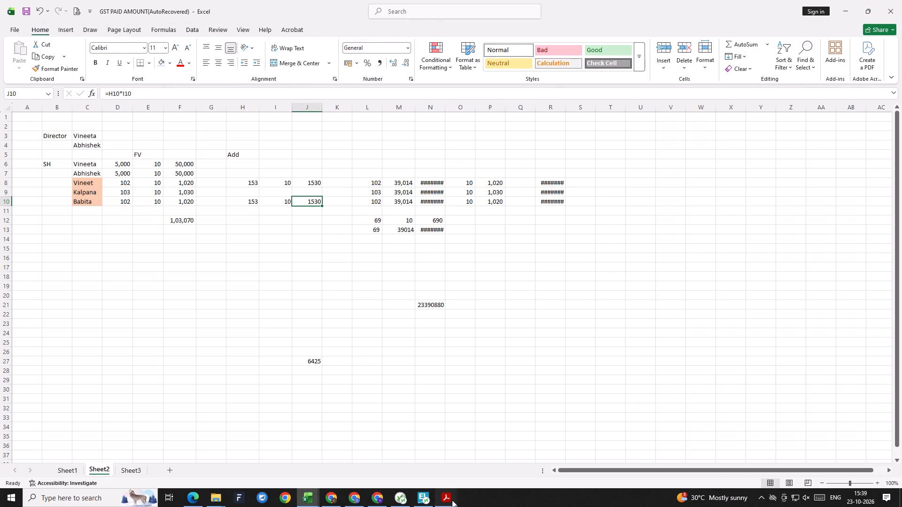
{"action": "left_click", "coordinate": [487, 453]}
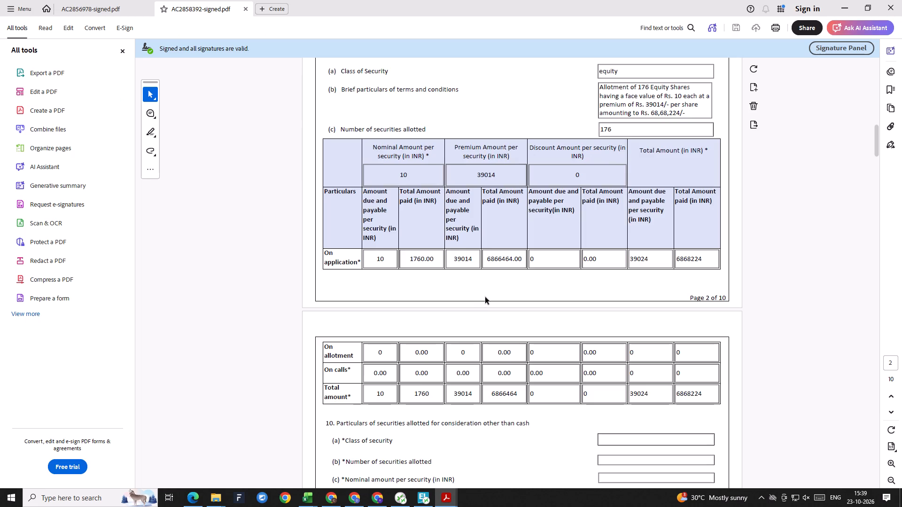
{"action": "scroll", "coordinate": [482, 303], "scroll_direction": "up", "scroll_amount": 2}
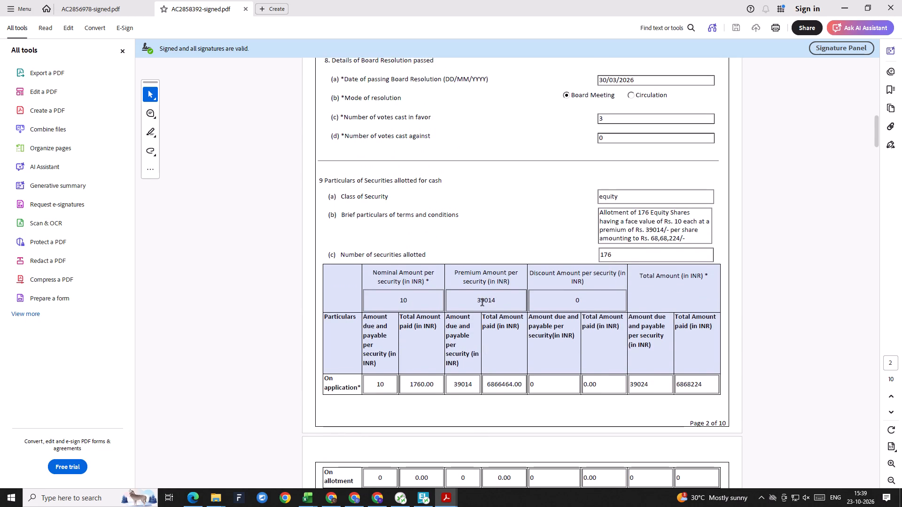
{"action": "left_click", "coordinate": [97, 6]}
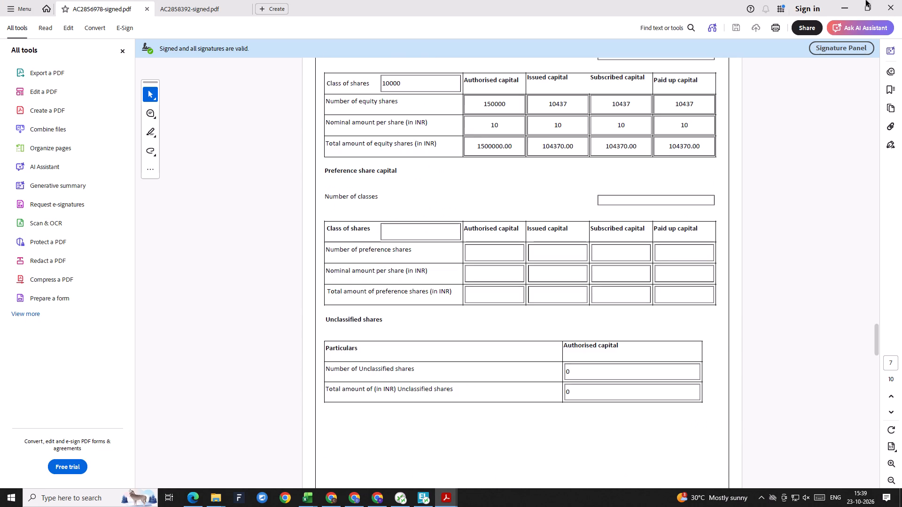
{"action": "left_click", "coordinate": [842, 6]}
{"action": "key", "text": "alt+Tab"}
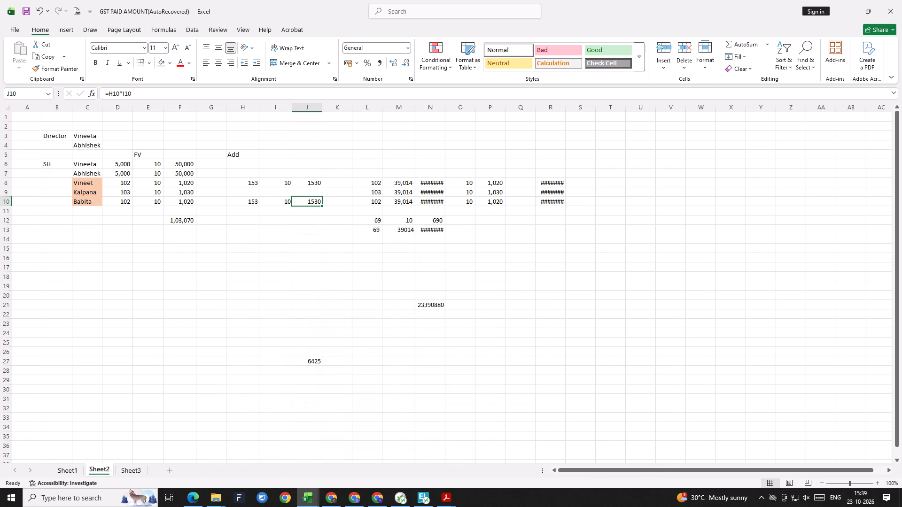
{"action": "key", "text": "alt+Tab"}
{"action": "key", "text": "alt+Tab"}
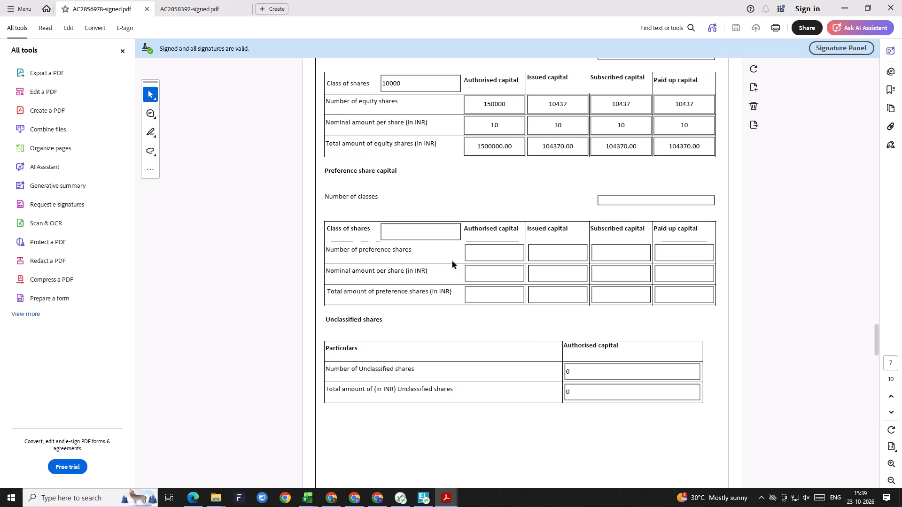
{"action": "scroll", "coordinate": [732, 138], "scroll_direction": "up", "scroll_amount": 2}
{"action": "scroll", "coordinate": [675, 143], "scroll_direction": "up", "scroll_amount": 15}
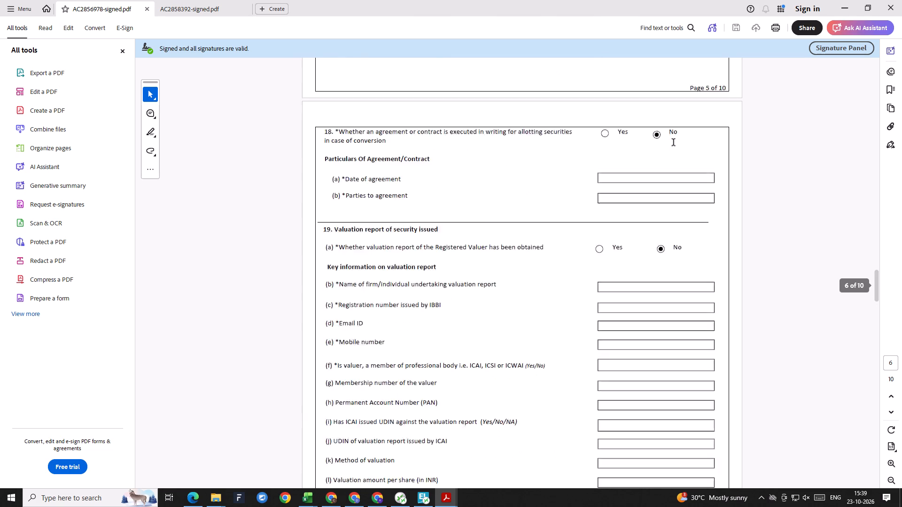
{"action": "scroll", "coordinate": [674, 143], "scroll_direction": "up", "scroll_amount": 14}
{"action": "scroll", "coordinate": [674, 143], "scroll_direction": "up", "scroll_amount": 8}
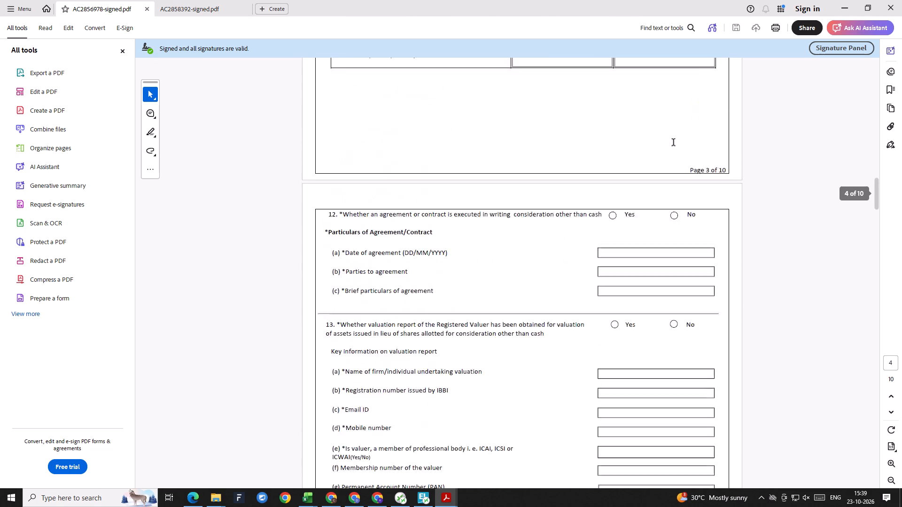
{"action": "scroll", "coordinate": [674, 143], "scroll_direction": "up", "scroll_amount": 13}
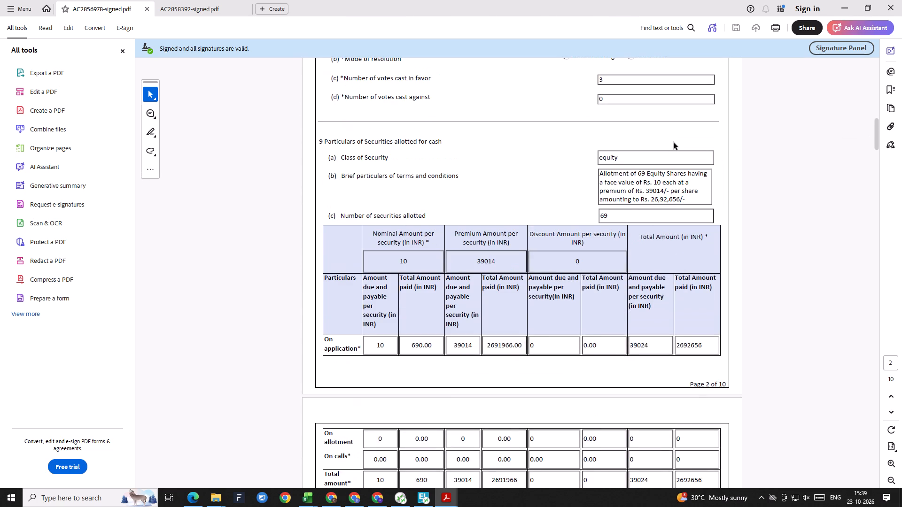
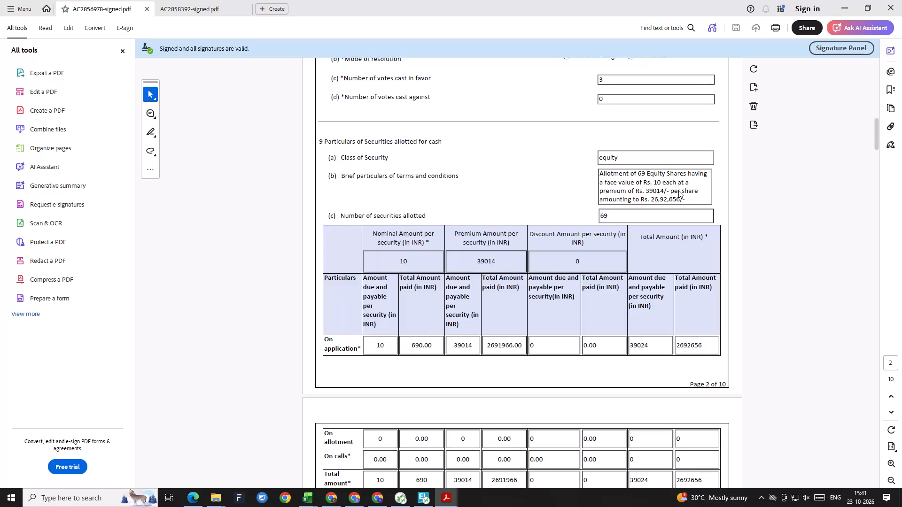
Move the premium calculation block L8:R13 in the shareholder workbook three columns over so it starts at O8.
{"action": "key", "text": "alt+Tab"}
{"action": "key", "text": "Down"}
{"action": "key", "text": "Left"}
{"action": "key", "text": "Up"}
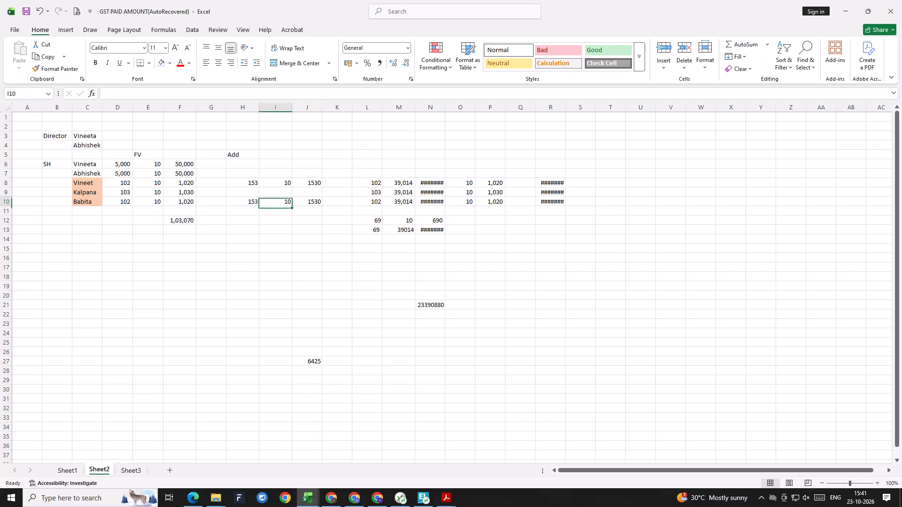
{"action": "key", "text": "Up"}
{"action": "key", "text": "Up"}
{"action": "key", "text": "Right"}
{"action": "key", "text": "Down"}
{"action": "key", "text": "Right"}
{"action": "key", "text": "Up"}
{"action": "key", "text": "Right"}
{"action": "key", "text": "shift+Down"}
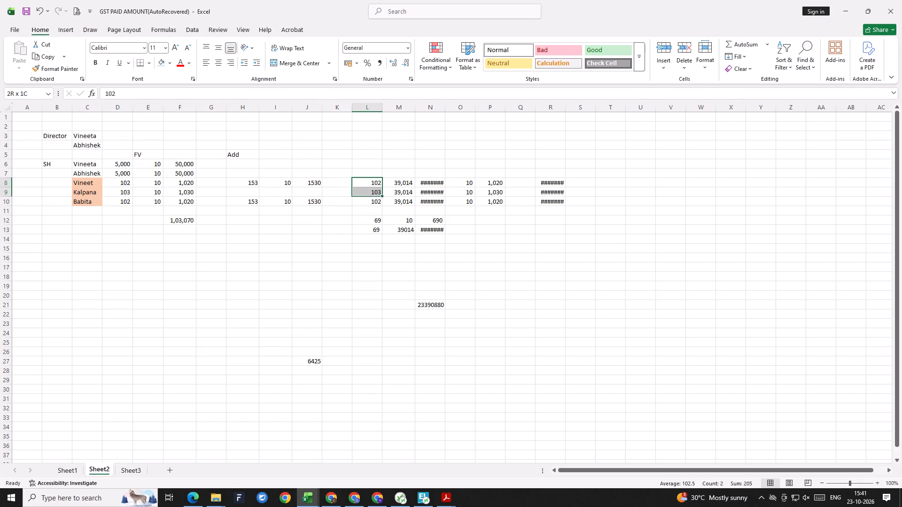
{"action": "key", "text": "shift+Down"}
{"action": "key", "text": "shift+Down"}
{"action": "key", "text": "shift+Down"}
{"action": "key", "text": "shift+Down"}
{"action": "key", "text": "shift+Right"}
{"action": "key", "text": "shift+Right"}
{"action": "key", "text": "shift+Right"}
{"action": "key", "text": "shift+Right"}
{"action": "key", "text": "shift+Right"}
{"action": "key", "text": "shift+Right"}
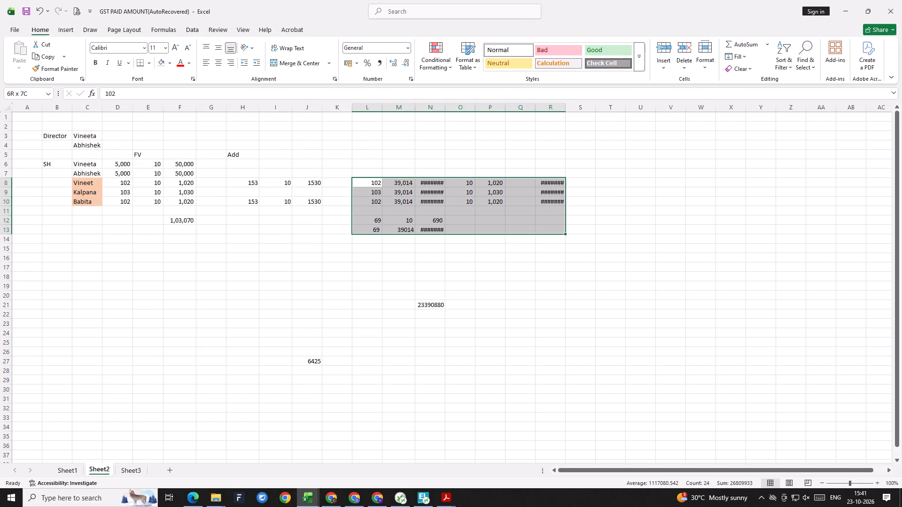
{"action": "key", "text": "ctrl+x"}
{"action": "key", "text": "Right"}
{"action": "key", "text": "Right"}
{"action": "key", "text": "Right"}
{"action": "key", "text": "ctrl+v"}
Autofit the widths of columns H, I and J in the additions section.
{"action": "key", "text": "Left"}
{"action": "key", "text": "Left"}
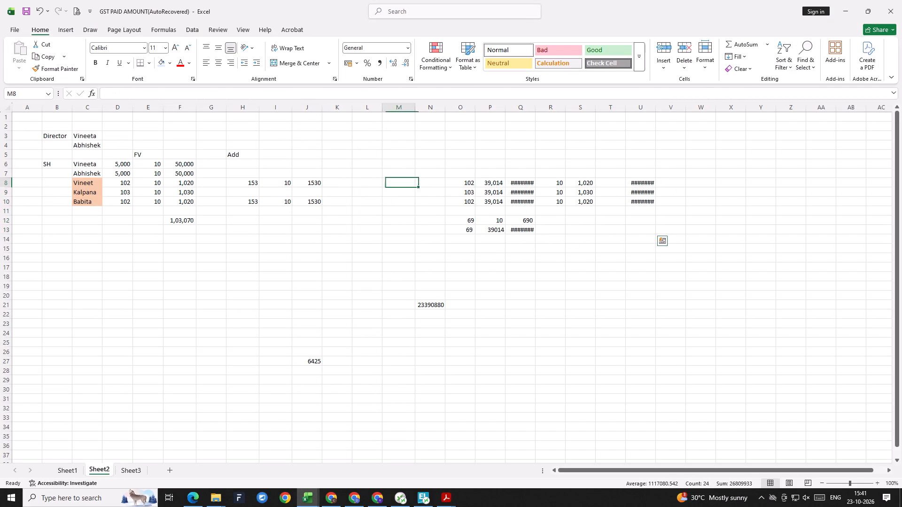
{"action": "key", "text": "Left"}
{"action": "key", "text": "Left"}
{"action": "key", "text": "Left"}
{"action": "key", "text": "Down"}
{"action": "key", "text": "Left"}
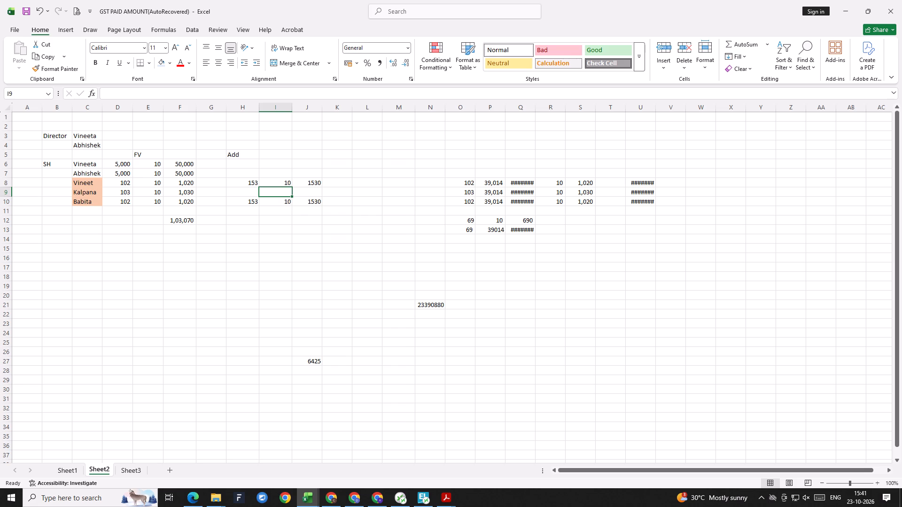
{"action": "double_click", "coordinate": [262, 106]}
{"action": "double_click", "coordinate": [273, 111]}
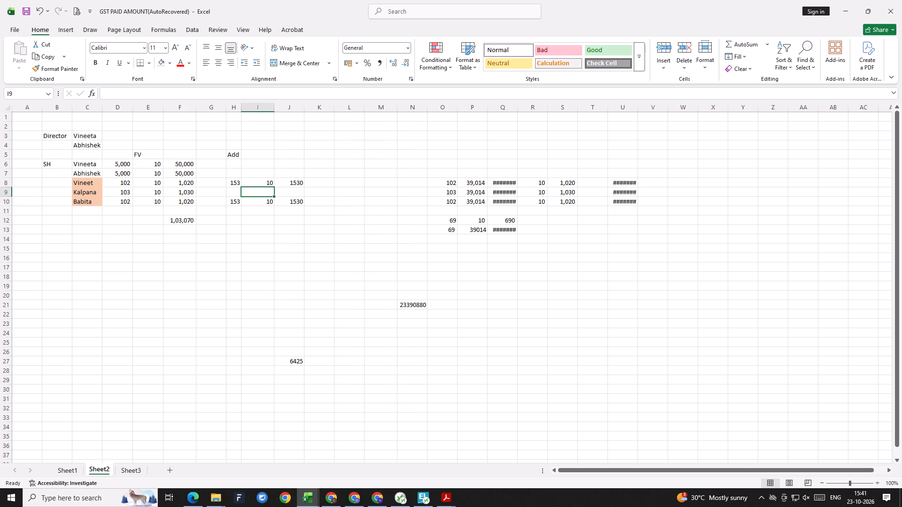
{"action": "double_click", "coordinate": [280, 110]}
Enter the heading Security in L5.
{"action": "left_click", "coordinate": [280, 175]}
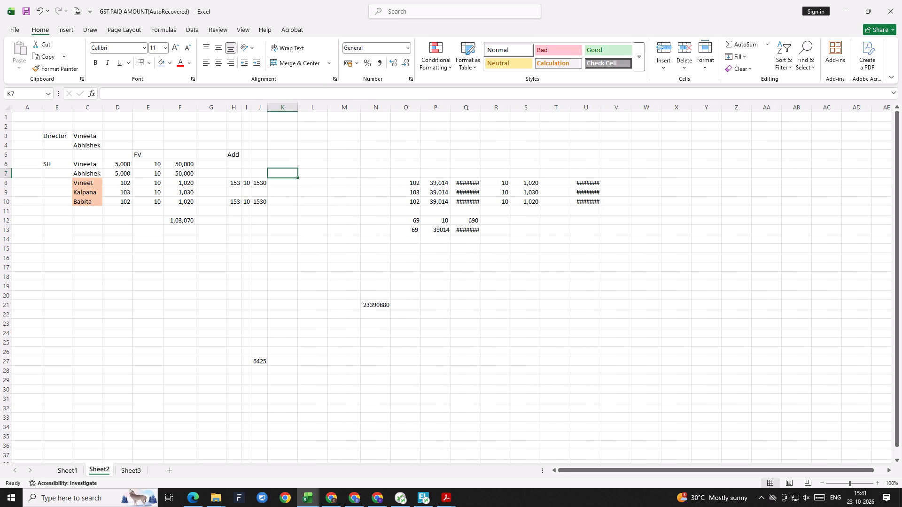
{"action": "key", "text": "Up"}
{"action": "key", "text": "Right"}
{"action": "key", "text": "Up"}
{"action": "key", "text": "Up"}
{"action": "key", "text": "Down"}
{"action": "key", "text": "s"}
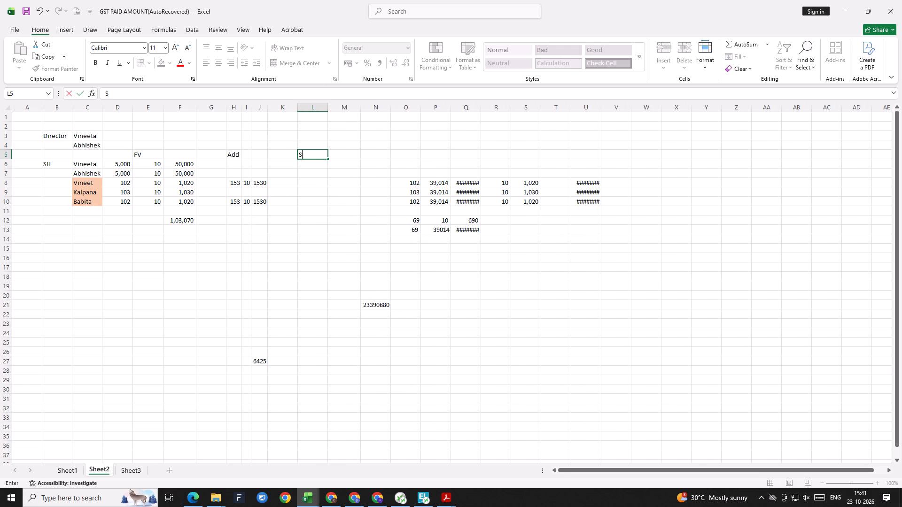
{"action": "key", "text": "BackSpace"}
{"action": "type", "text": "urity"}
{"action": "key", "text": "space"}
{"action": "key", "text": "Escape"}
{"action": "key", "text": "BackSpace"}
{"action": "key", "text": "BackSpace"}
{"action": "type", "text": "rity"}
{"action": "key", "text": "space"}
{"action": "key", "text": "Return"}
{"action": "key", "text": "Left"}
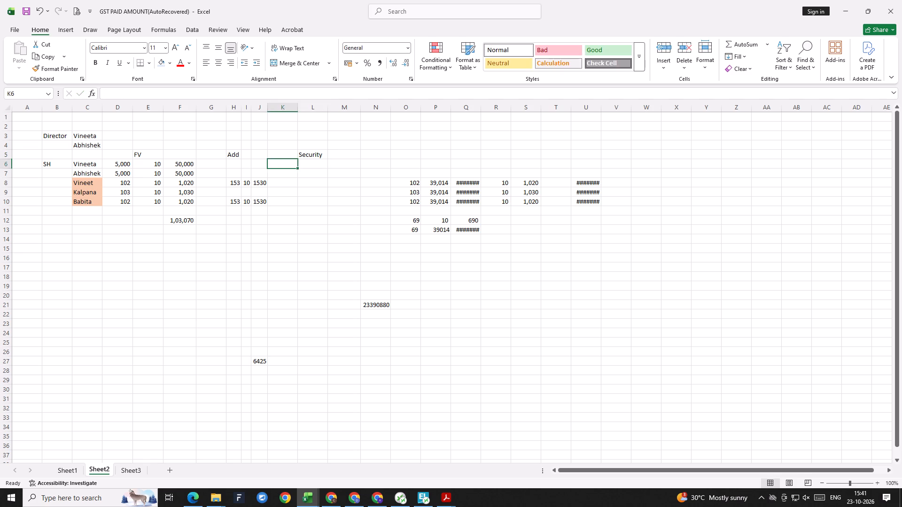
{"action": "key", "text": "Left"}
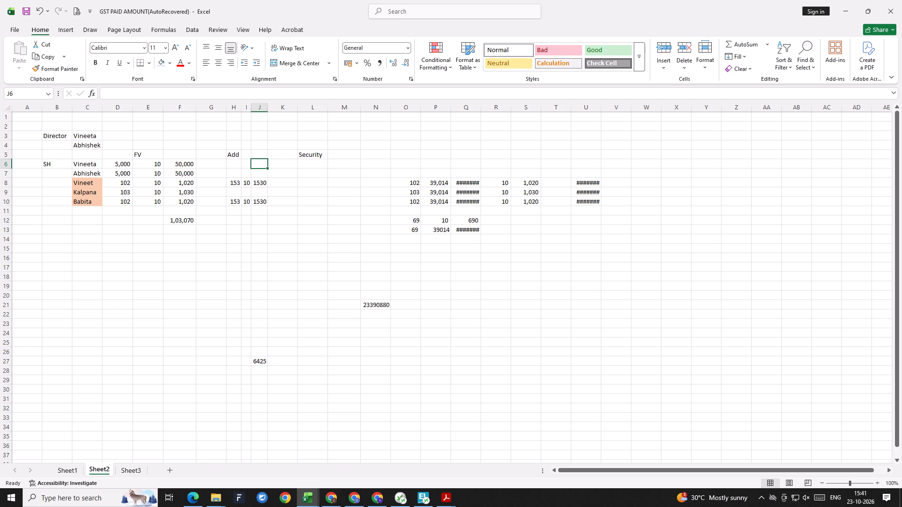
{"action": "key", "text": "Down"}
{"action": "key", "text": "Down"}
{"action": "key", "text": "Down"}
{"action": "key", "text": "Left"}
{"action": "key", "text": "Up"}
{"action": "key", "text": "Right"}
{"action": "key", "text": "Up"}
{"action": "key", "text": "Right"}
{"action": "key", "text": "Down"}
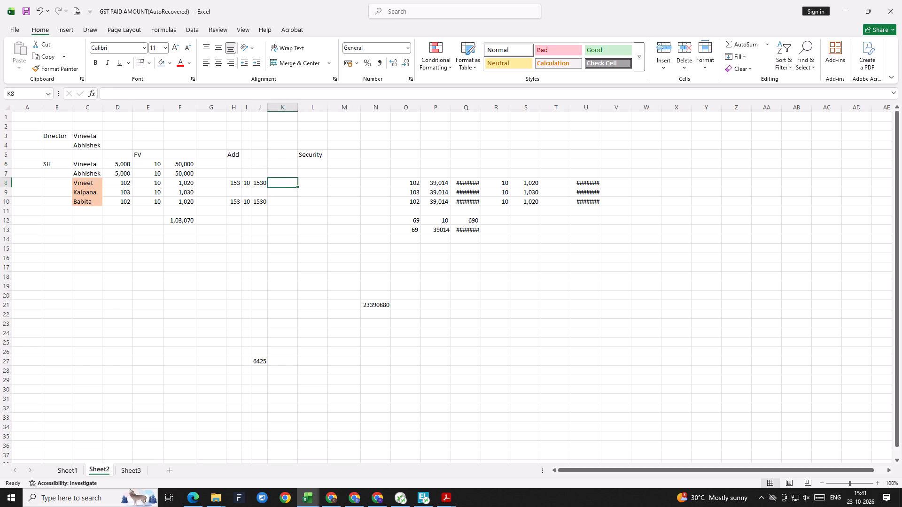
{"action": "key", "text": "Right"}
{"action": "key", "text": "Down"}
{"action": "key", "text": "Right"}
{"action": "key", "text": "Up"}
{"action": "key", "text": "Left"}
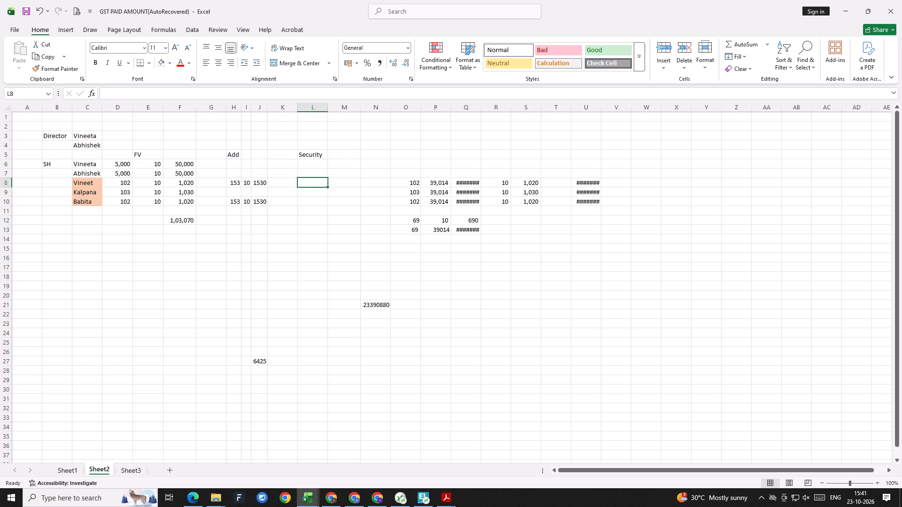
Autofit the width of column Q so its amounts display in full.
{"action": "double_click", "coordinate": [479, 108]}
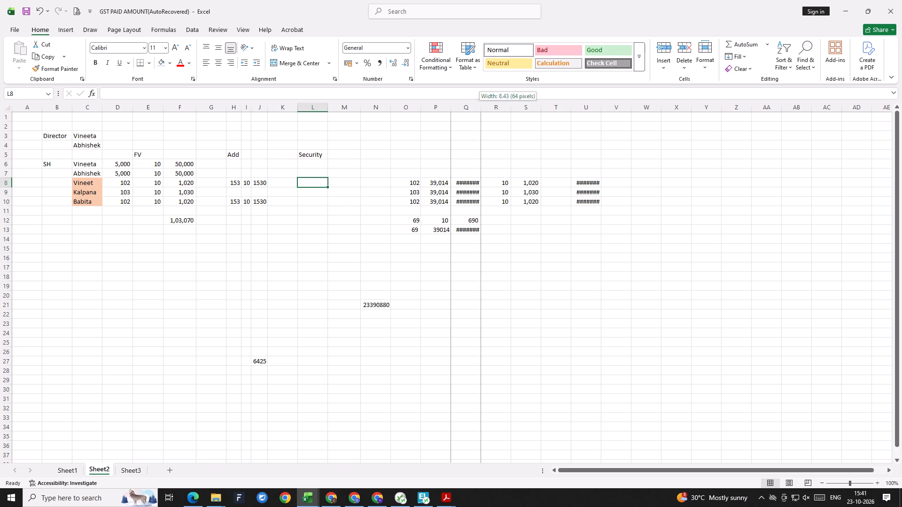
Review the added share entries for Vineet in H8 and Babita in H10.
{"action": "left_click", "coordinate": [342, 178]}
{"action": "key", "text": "Left"}
{"action": "key", "text": "Left"}
{"action": "key", "text": "Left"}
{"action": "key", "text": "Left"}
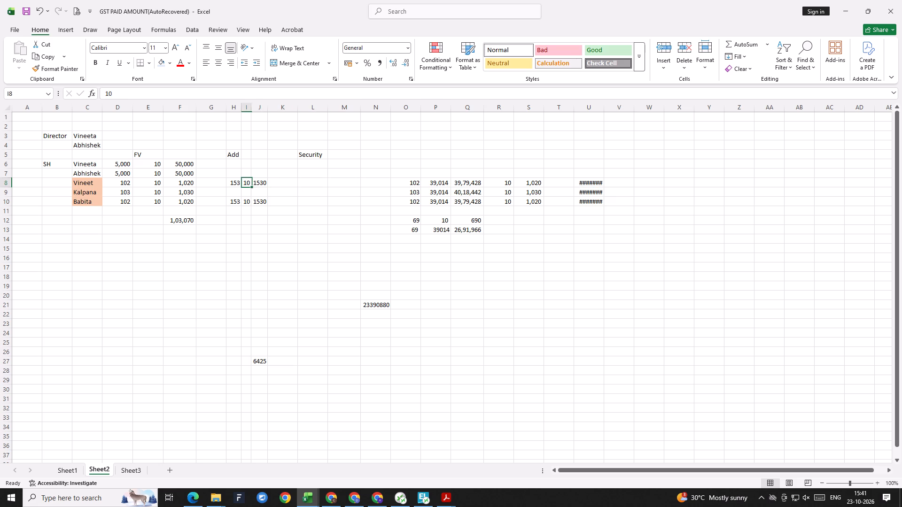
{"action": "key", "text": "Left"}
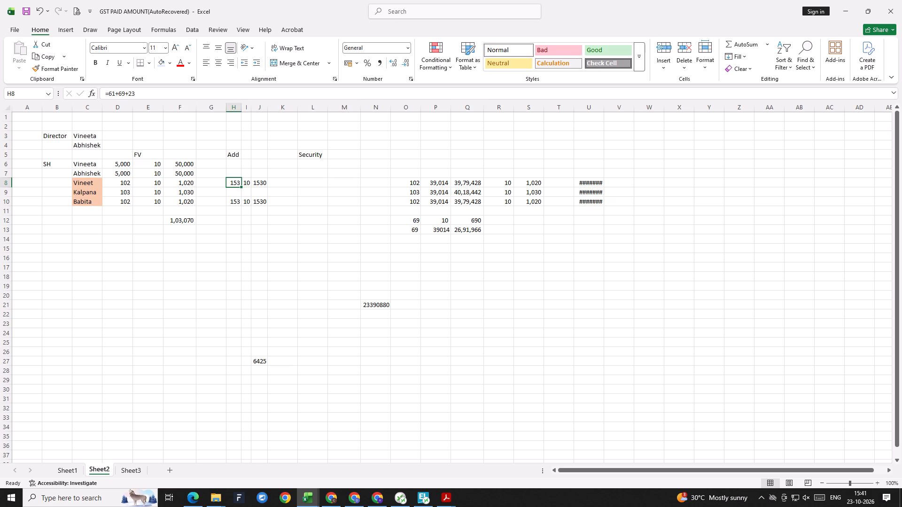
{"action": "key", "text": "Down"}
{"action": "key", "text": "Down"}
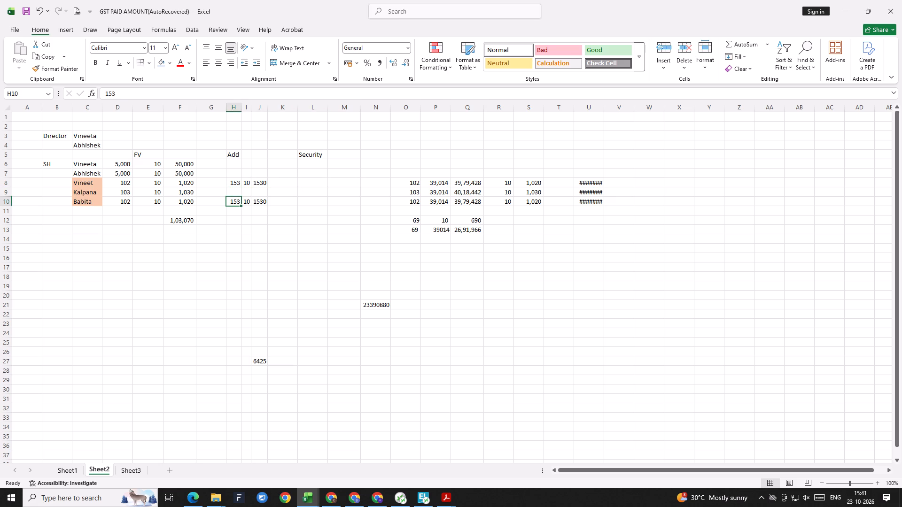
{"action": "key", "text": "Up"}
{"action": "key", "text": "Up"}
{"action": "key", "text": "Up"}
{"action": "key", "text": "Right"}
{"action": "key", "text": "Right"}
{"action": "key", "text": "Down"}
{"action": "key", "text": "Right"}
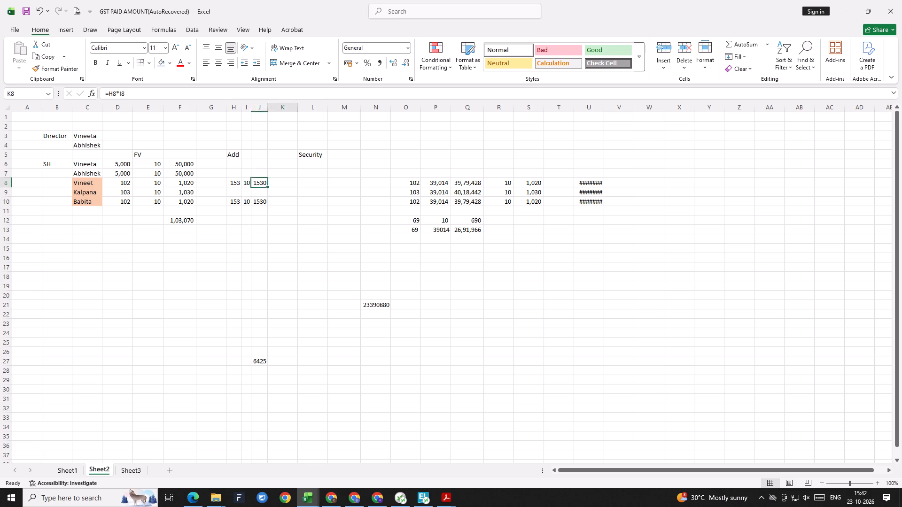
{"action": "key", "text": "Right"}
{"action": "key", "text": "alt+Tab"}
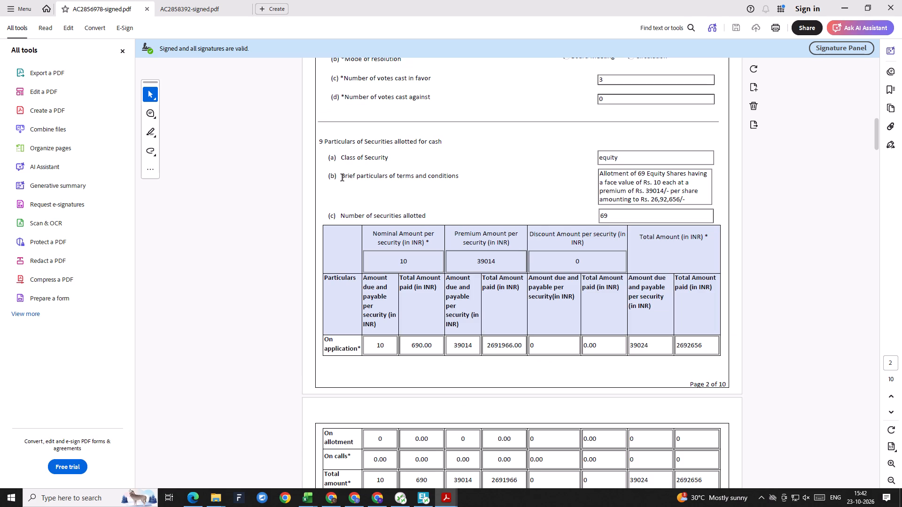
{"action": "key", "text": "alt+Tab"}
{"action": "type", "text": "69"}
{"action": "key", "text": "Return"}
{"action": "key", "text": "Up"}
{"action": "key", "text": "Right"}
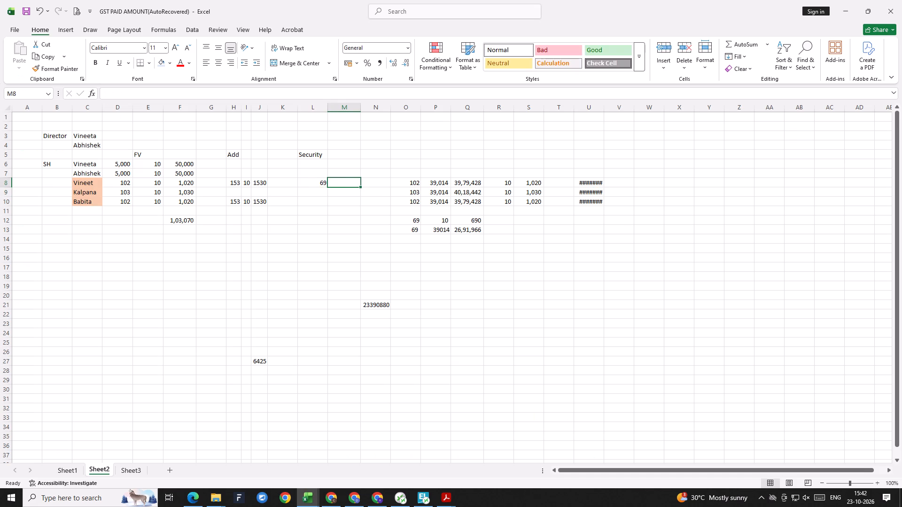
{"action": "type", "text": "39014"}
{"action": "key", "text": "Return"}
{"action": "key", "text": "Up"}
Calculate the total premium in N8 with the formula L8*M8.
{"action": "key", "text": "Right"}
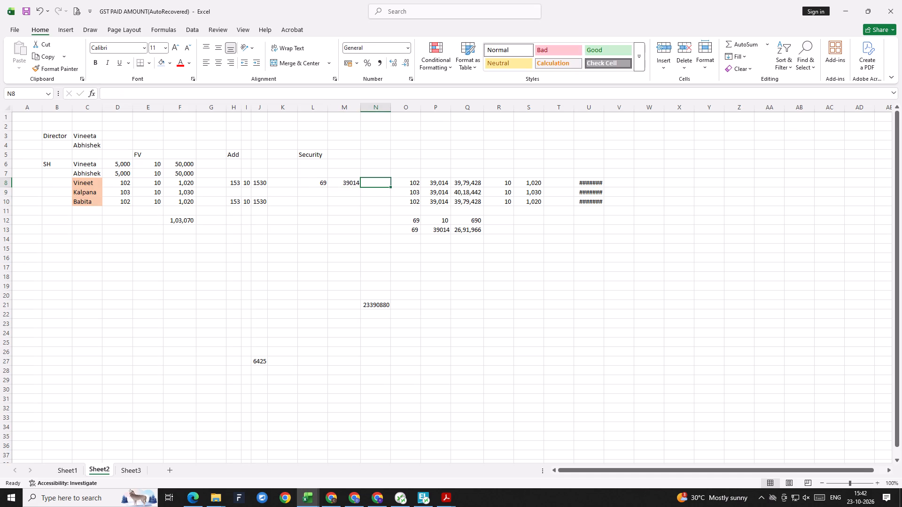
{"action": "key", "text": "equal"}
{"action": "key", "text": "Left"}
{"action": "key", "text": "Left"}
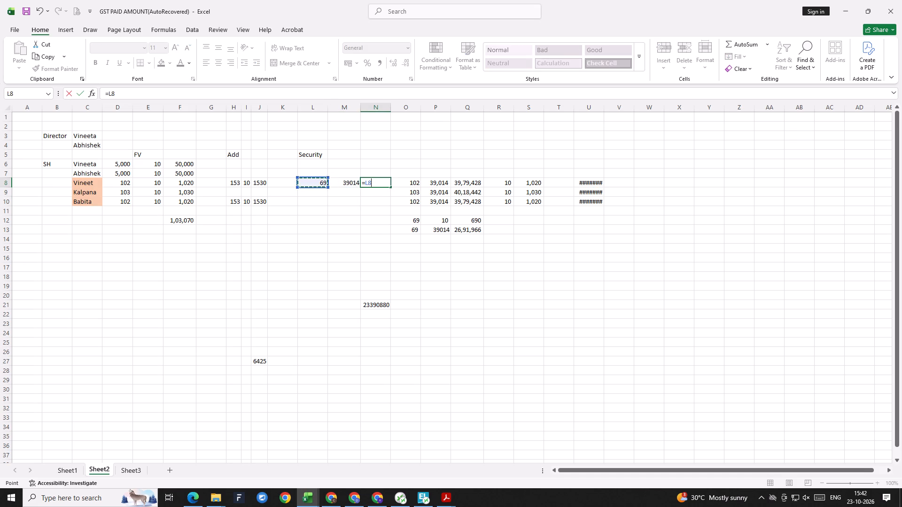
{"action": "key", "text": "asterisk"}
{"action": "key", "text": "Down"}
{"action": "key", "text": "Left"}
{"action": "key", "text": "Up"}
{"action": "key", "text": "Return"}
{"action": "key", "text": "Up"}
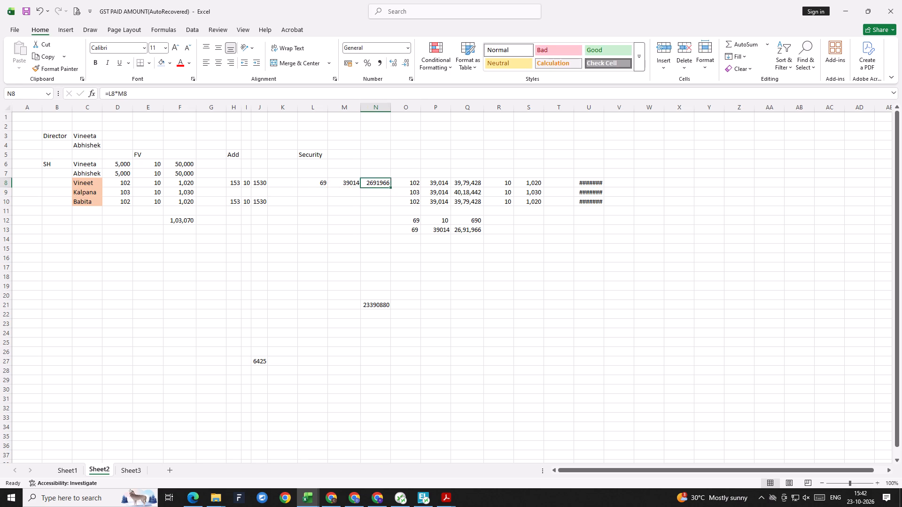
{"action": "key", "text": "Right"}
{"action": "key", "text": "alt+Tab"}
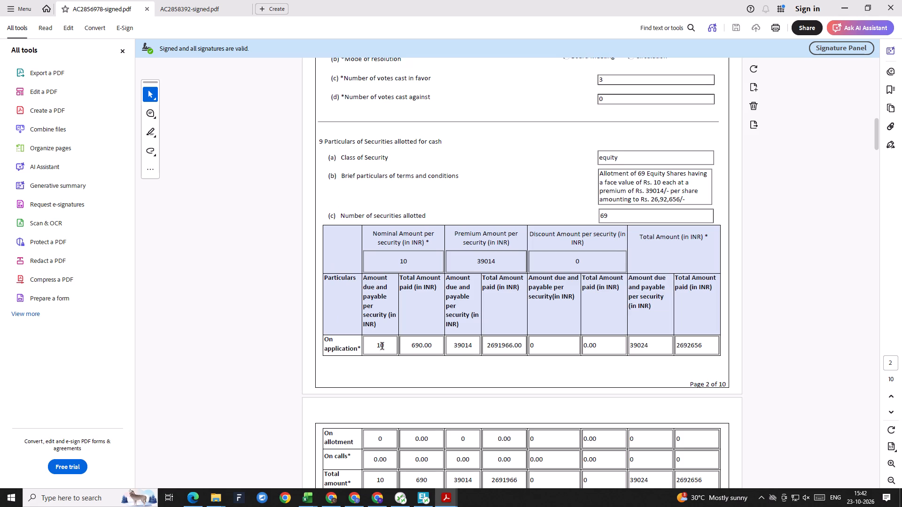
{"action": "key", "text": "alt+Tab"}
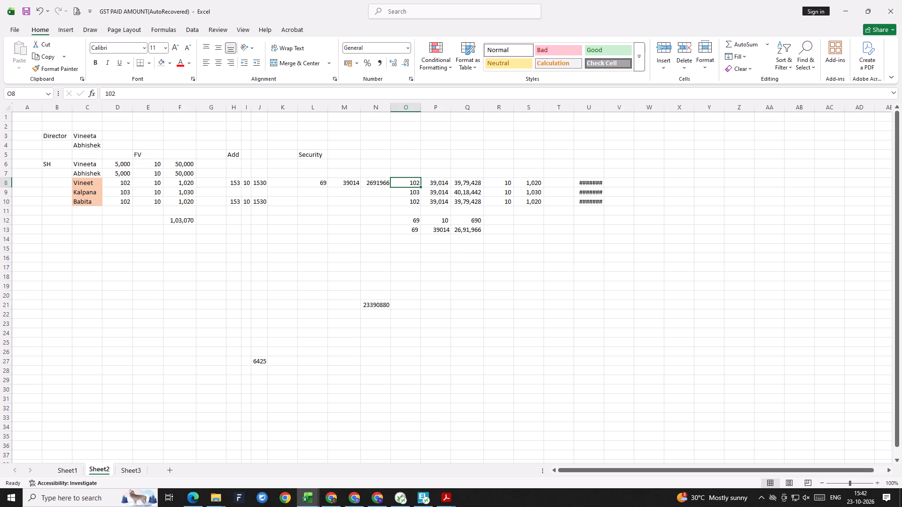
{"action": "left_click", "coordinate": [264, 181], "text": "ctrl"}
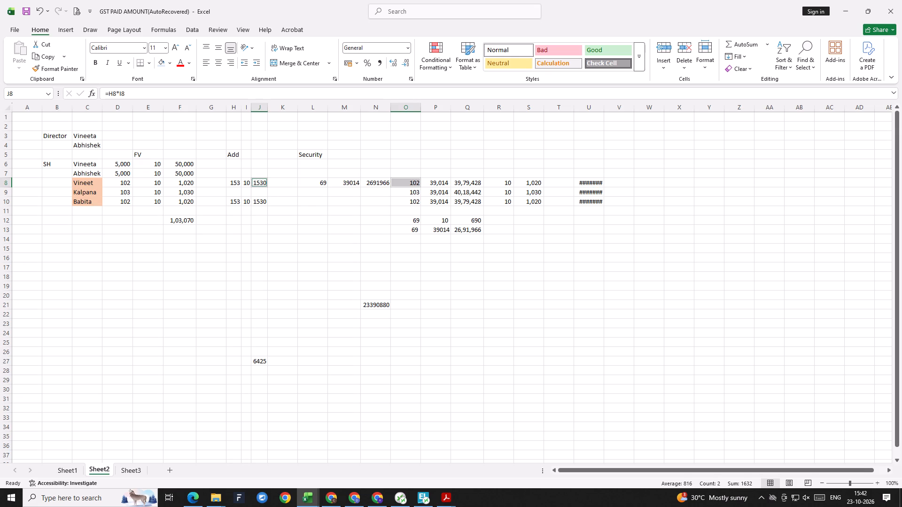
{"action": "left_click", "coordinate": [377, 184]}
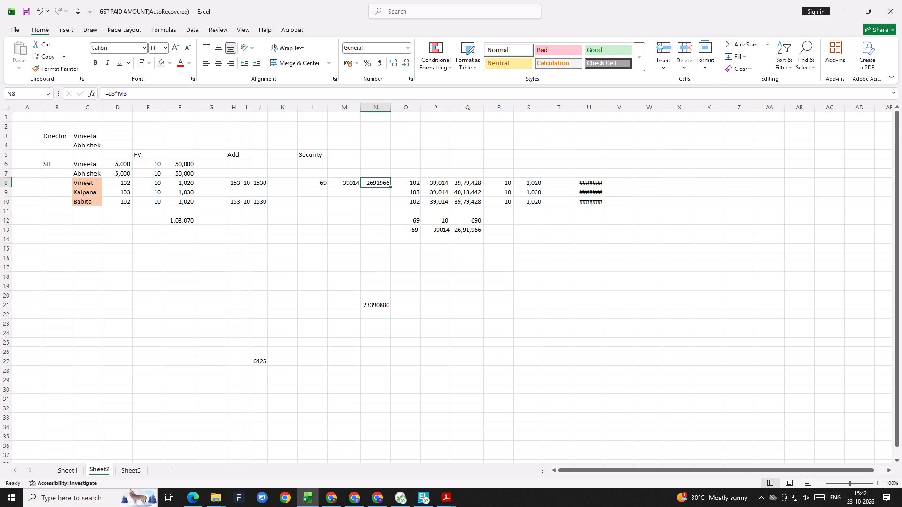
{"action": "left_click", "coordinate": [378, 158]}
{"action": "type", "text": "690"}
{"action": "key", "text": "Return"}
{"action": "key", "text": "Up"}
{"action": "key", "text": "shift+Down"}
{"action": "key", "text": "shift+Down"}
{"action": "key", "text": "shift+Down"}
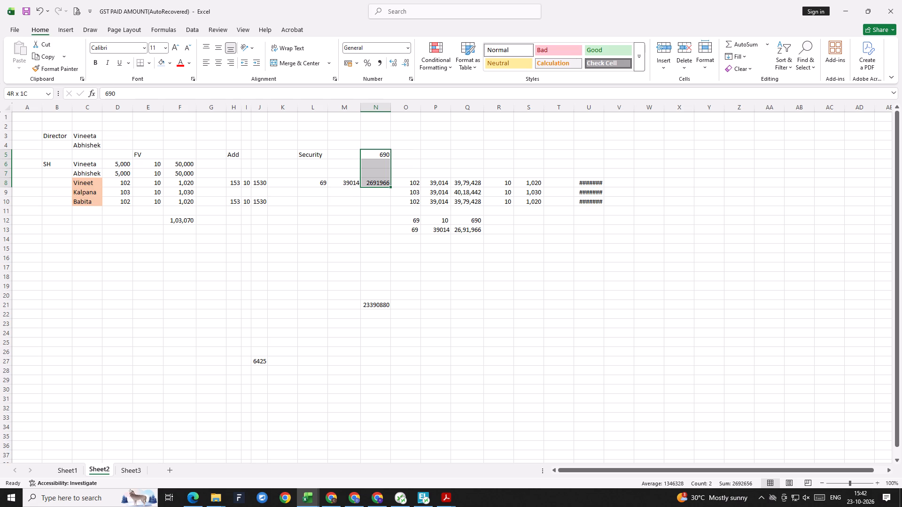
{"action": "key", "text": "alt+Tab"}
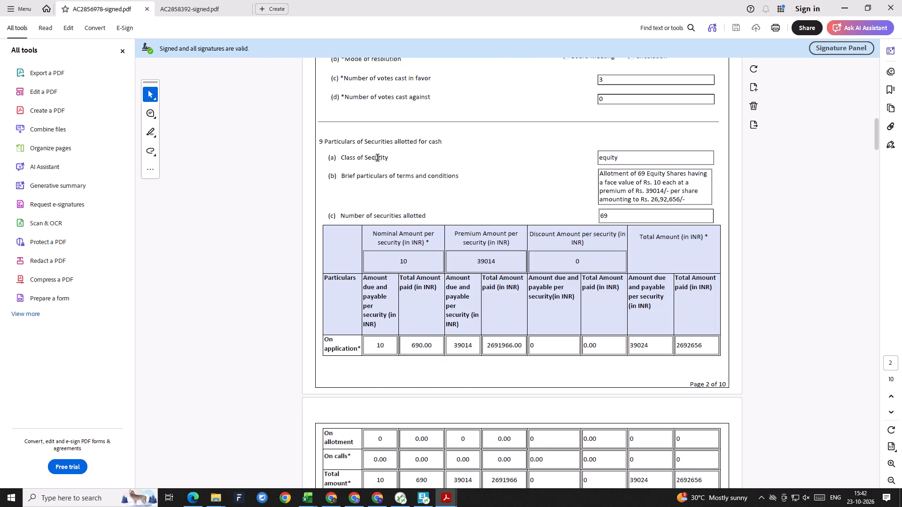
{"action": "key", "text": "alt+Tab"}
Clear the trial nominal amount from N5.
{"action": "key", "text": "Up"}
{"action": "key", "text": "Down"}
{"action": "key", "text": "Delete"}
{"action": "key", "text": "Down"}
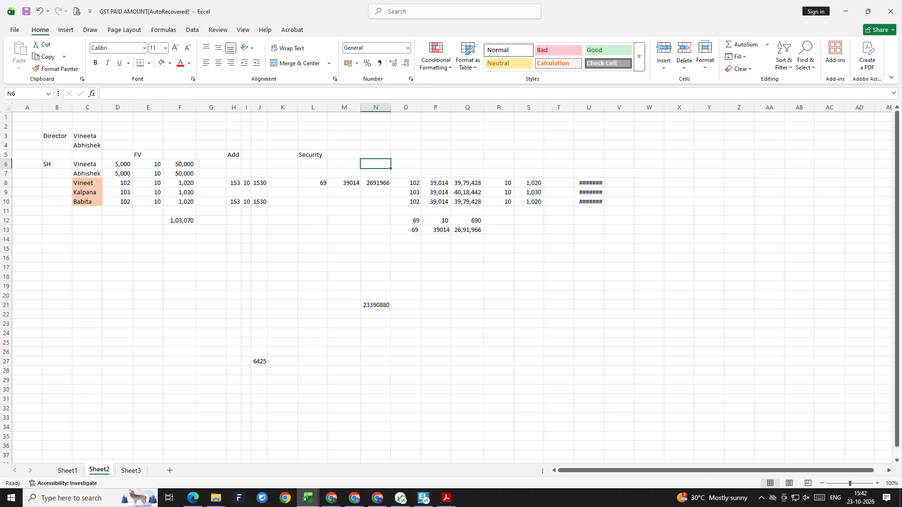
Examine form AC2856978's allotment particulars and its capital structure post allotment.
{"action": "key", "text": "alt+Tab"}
{"action": "scroll", "coordinate": [609, 359], "scroll_direction": "down", "scroll_amount": 3}
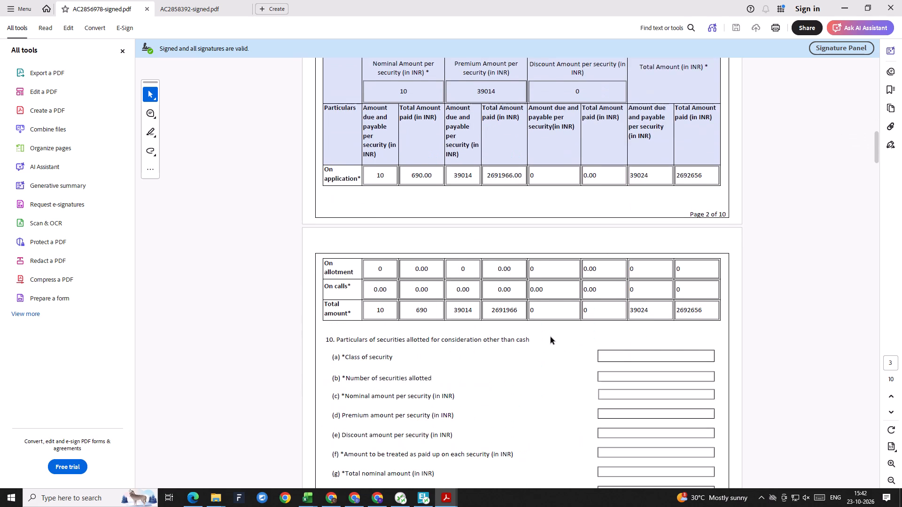
{"action": "scroll", "coordinate": [532, 335], "scroll_direction": "up", "scroll_amount": 1}
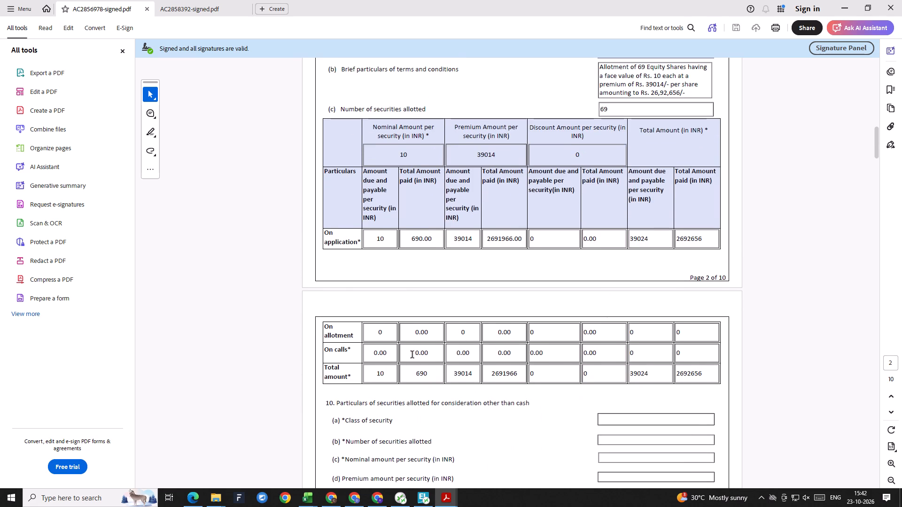
{"action": "scroll", "coordinate": [413, 355], "scroll_direction": "down", "scroll_amount": 2}
{"action": "scroll", "coordinate": [455, 347], "scroll_direction": "down", "scroll_amount": 15}
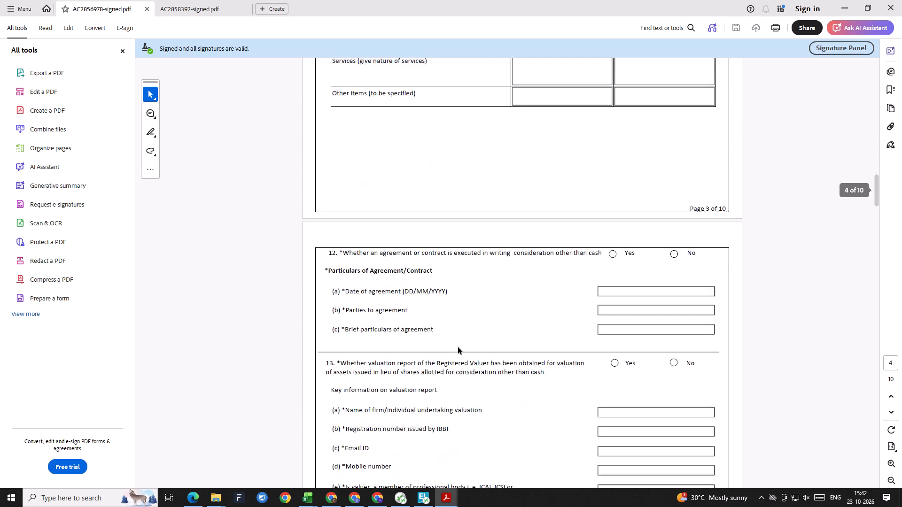
{"action": "scroll", "coordinate": [458, 347], "scroll_direction": "down", "scroll_amount": 20}
{"action": "scroll", "coordinate": [458, 347], "scroll_direction": "down", "scroll_amount": 3}
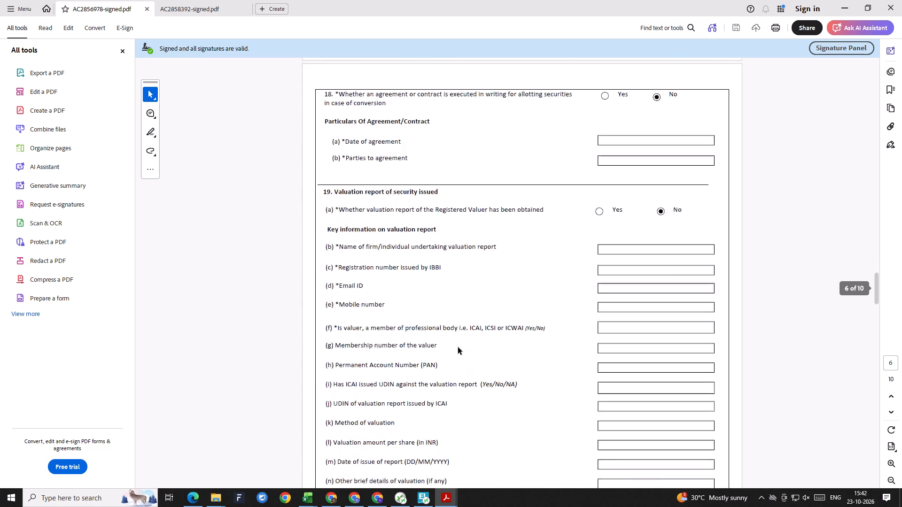
{"action": "scroll", "coordinate": [458, 347], "scroll_direction": "down", "scroll_amount": 9}
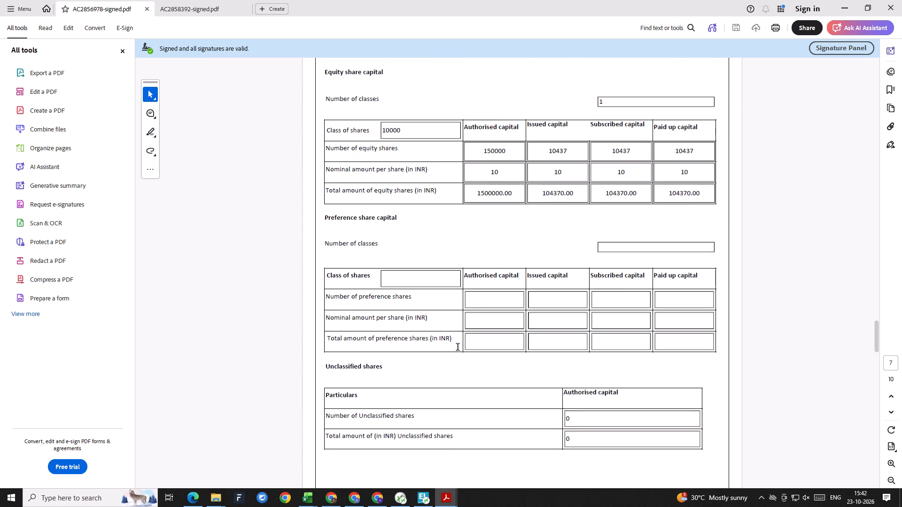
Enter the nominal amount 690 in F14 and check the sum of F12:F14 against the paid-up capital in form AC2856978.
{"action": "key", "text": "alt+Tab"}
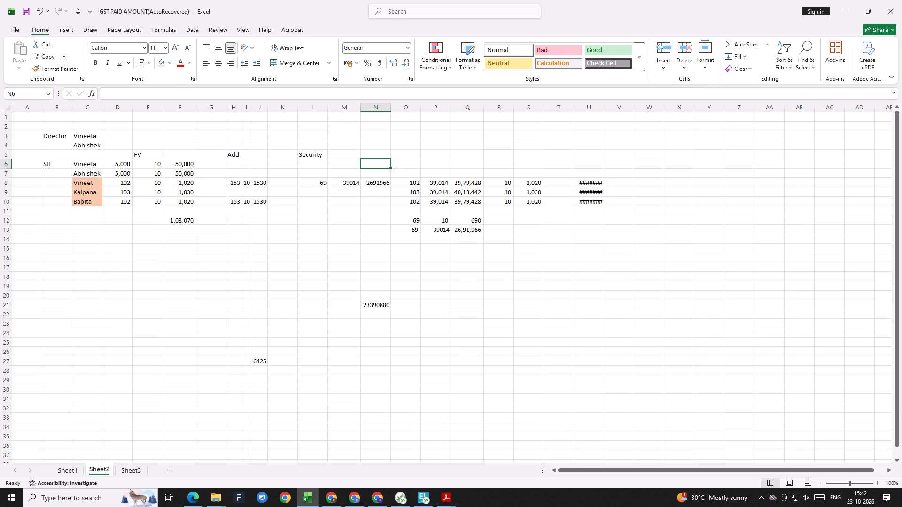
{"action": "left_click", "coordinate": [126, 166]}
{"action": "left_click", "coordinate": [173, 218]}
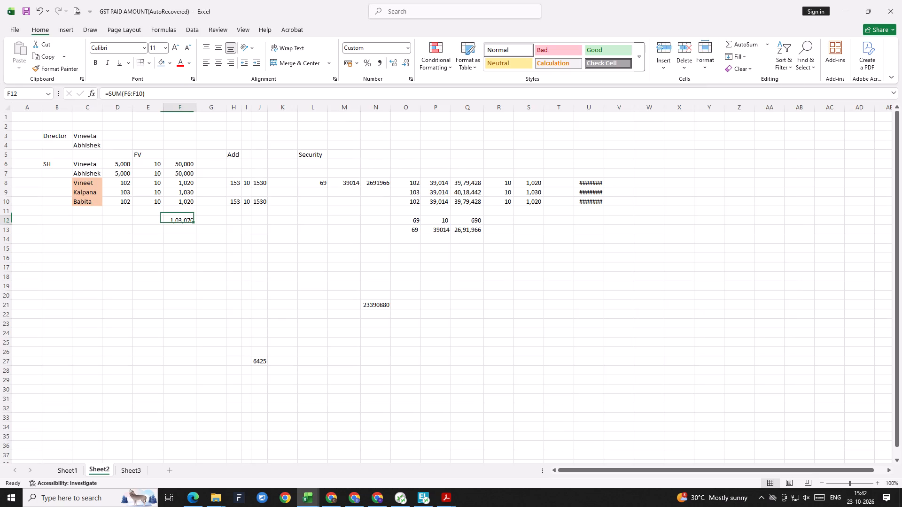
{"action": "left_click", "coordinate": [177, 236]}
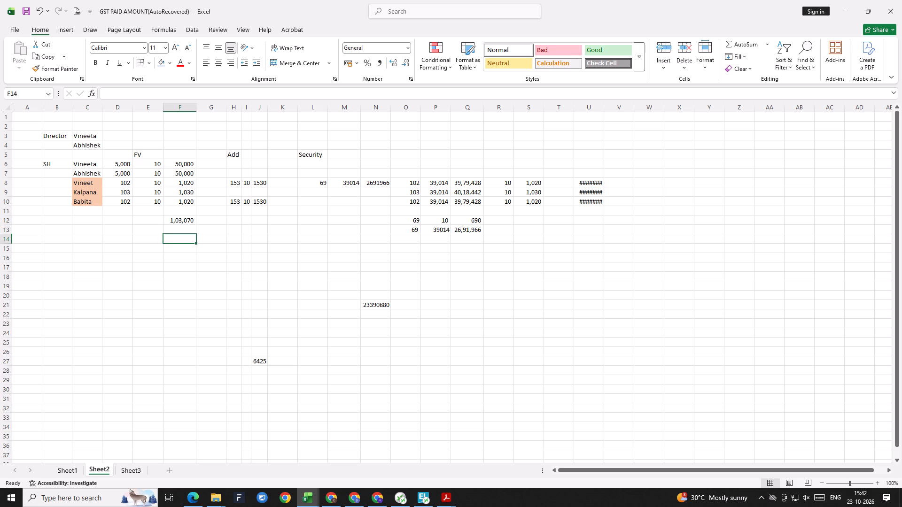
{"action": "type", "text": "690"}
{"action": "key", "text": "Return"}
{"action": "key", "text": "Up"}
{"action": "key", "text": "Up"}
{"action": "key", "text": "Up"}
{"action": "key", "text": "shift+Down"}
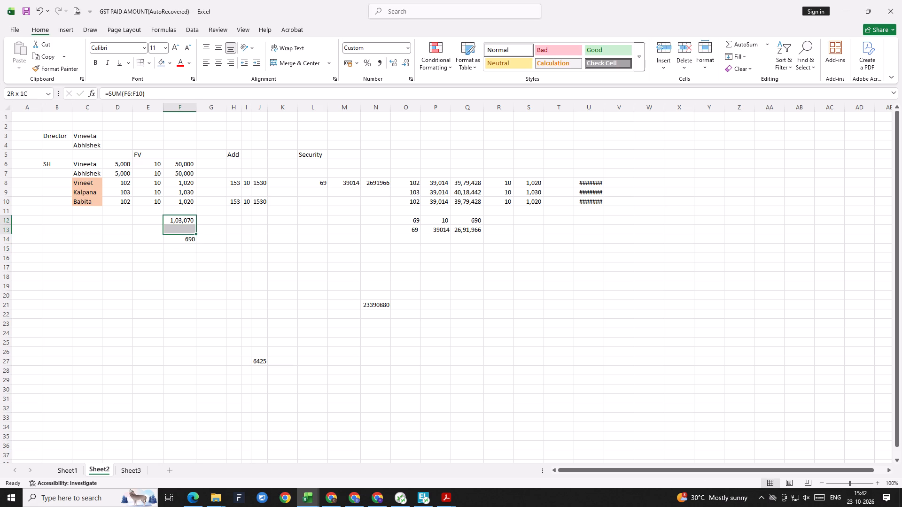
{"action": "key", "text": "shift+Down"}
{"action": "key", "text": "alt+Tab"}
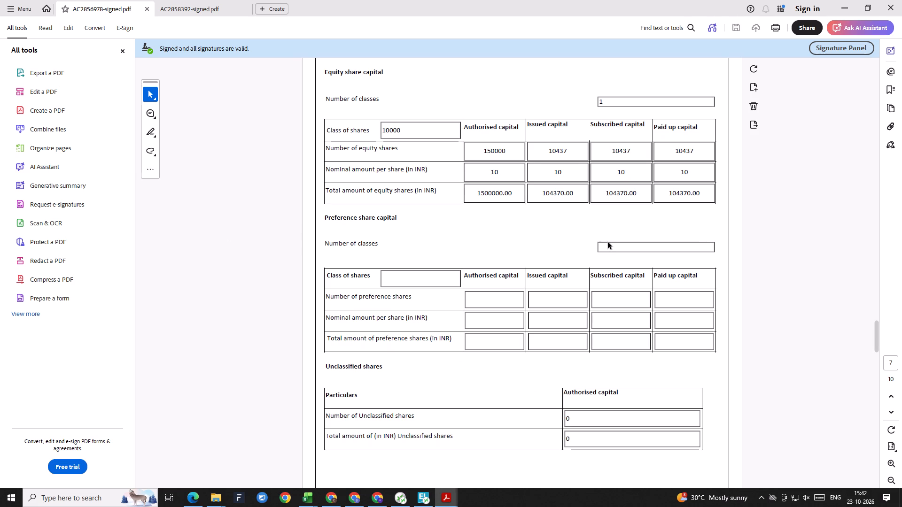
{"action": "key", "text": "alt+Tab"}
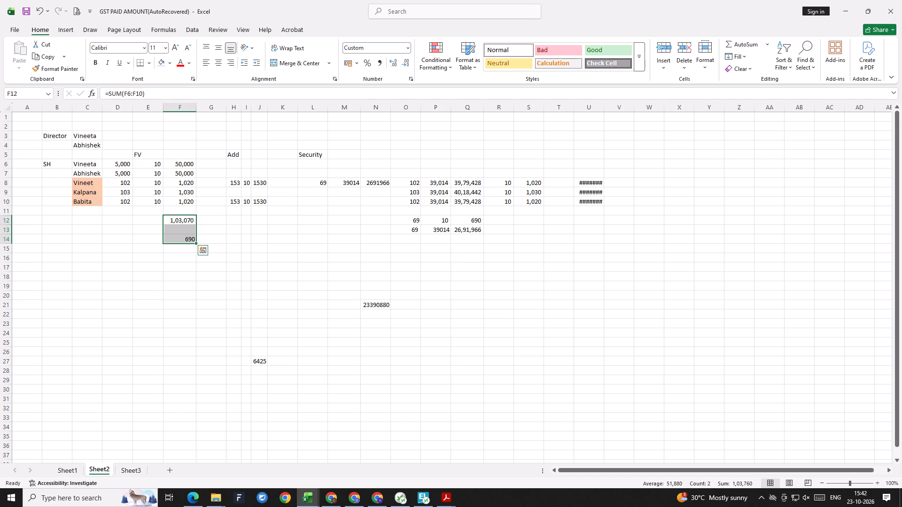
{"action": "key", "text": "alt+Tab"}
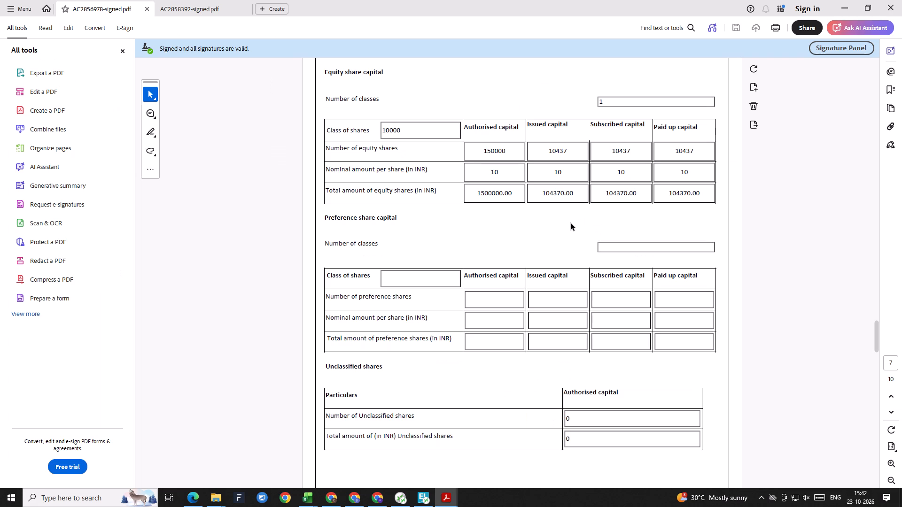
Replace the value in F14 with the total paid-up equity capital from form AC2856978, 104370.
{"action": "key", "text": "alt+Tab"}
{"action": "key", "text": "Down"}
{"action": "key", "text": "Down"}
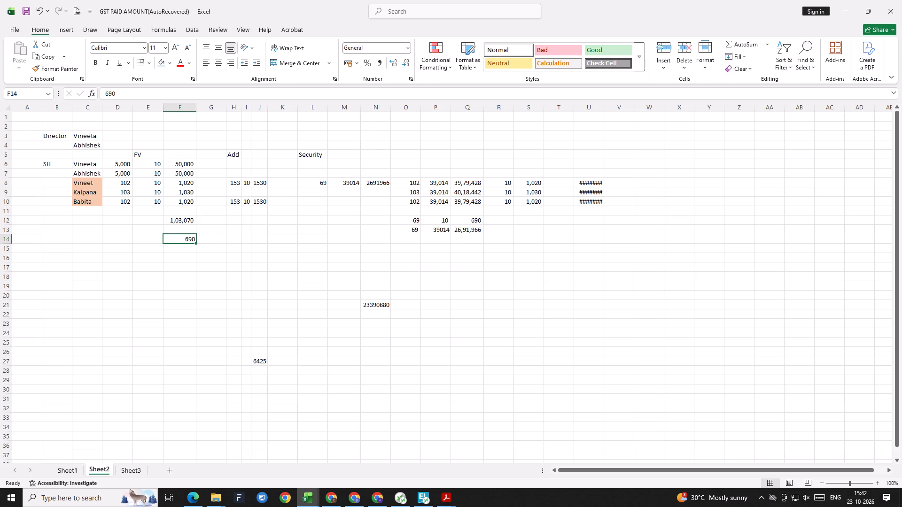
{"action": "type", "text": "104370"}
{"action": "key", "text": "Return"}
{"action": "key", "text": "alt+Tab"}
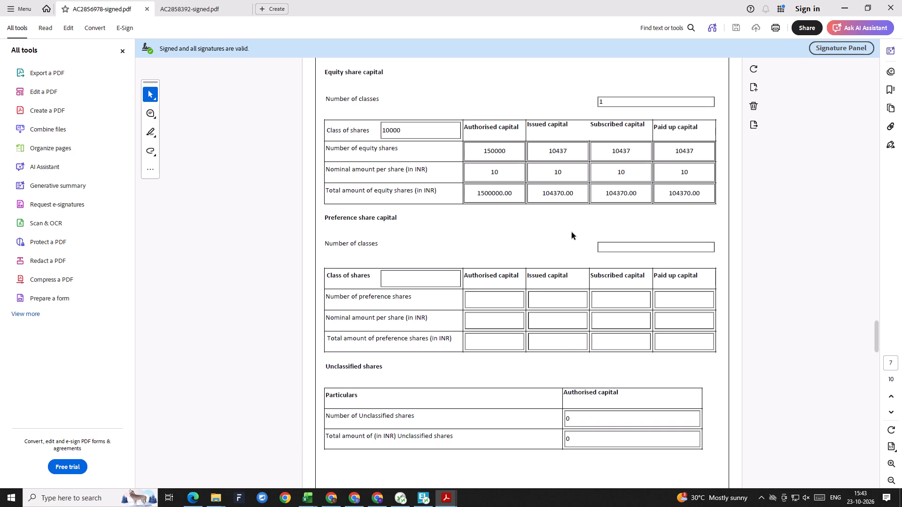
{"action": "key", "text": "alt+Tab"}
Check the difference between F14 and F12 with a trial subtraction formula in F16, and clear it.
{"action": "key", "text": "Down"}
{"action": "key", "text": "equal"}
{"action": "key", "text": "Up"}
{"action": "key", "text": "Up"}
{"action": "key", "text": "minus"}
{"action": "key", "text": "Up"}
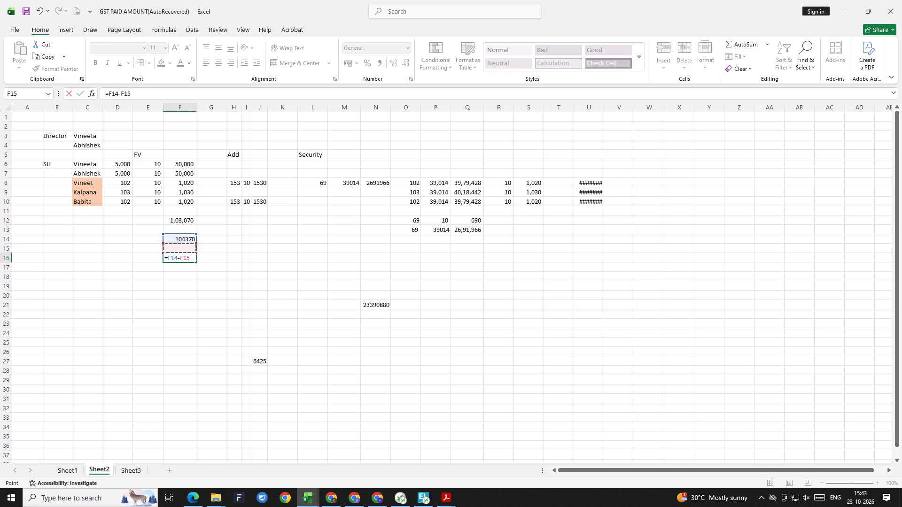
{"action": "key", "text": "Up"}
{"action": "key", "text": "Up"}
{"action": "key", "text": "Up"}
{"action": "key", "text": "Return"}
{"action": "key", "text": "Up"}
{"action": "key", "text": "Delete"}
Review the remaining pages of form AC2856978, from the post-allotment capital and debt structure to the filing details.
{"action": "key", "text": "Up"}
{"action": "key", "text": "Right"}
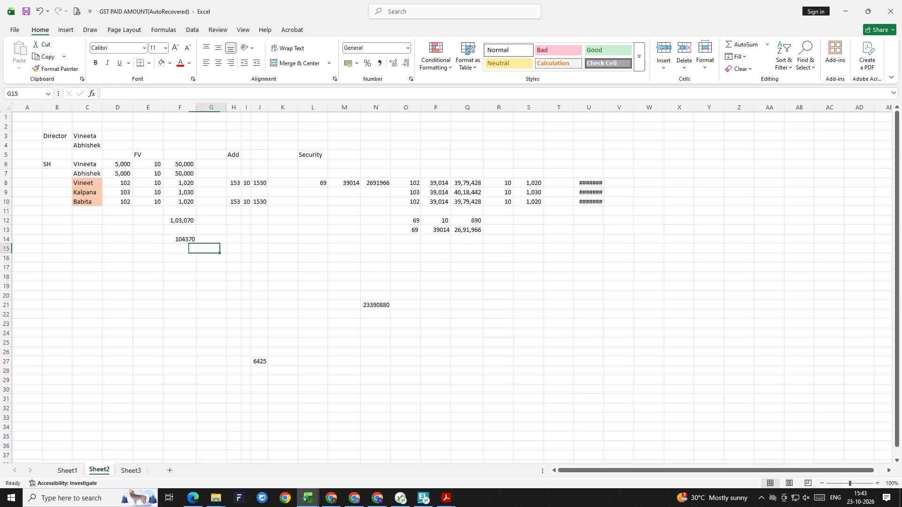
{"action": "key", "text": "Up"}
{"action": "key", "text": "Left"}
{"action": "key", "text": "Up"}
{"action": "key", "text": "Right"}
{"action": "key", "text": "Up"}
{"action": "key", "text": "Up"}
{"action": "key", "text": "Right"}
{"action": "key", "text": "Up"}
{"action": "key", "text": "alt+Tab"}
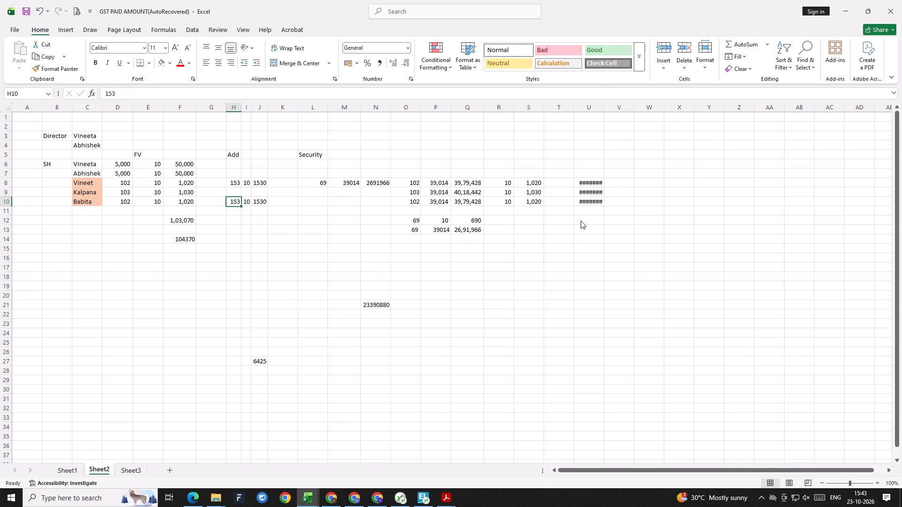
{"action": "scroll", "coordinate": [590, 235], "scroll_direction": "up", "scroll_amount": 3}
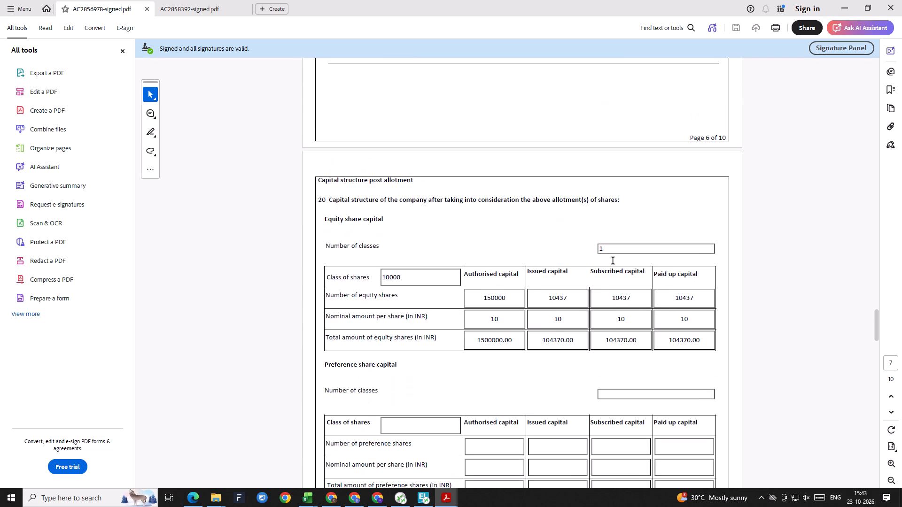
{"action": "scroll", "coordinate": [609, 281], "scroll_direction": "down", "scroll_amount": 11}
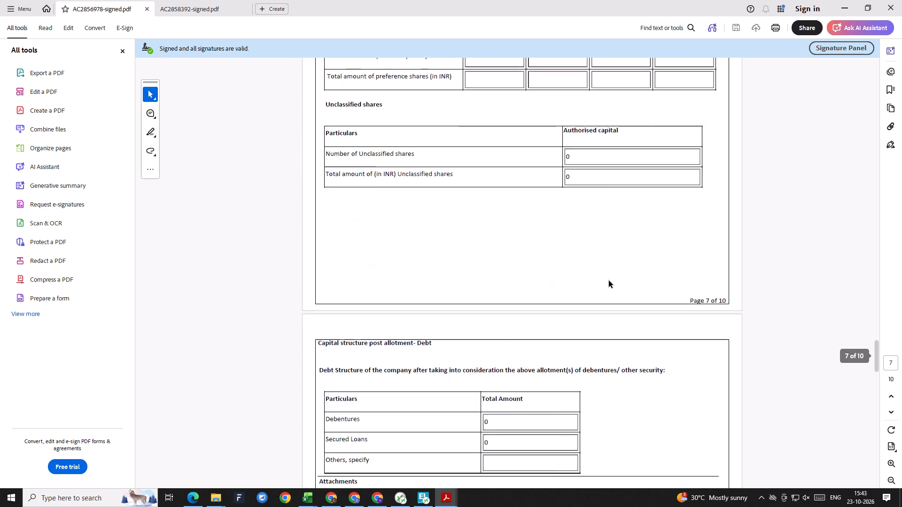
{"action": "scroll", "coordinate": [609, 281], "scroll_direction": "down", "scroll_amount": 18}
{"action": "scroll", "coordinate": [609, 281], "scroll_direction": "down", "scroll_amount": 4}
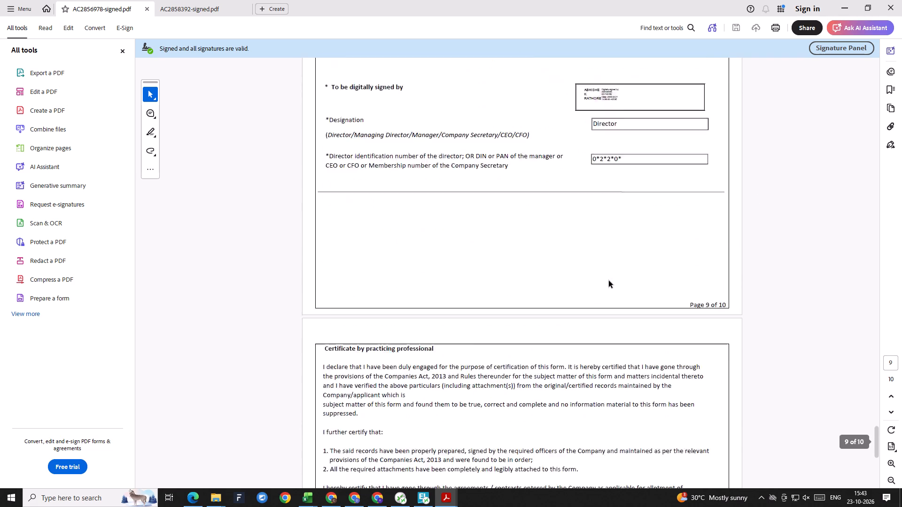
{"action": "scroll", "coordinate": [609, 281], "scroll_direction": "down", "scroll_amount": 14}
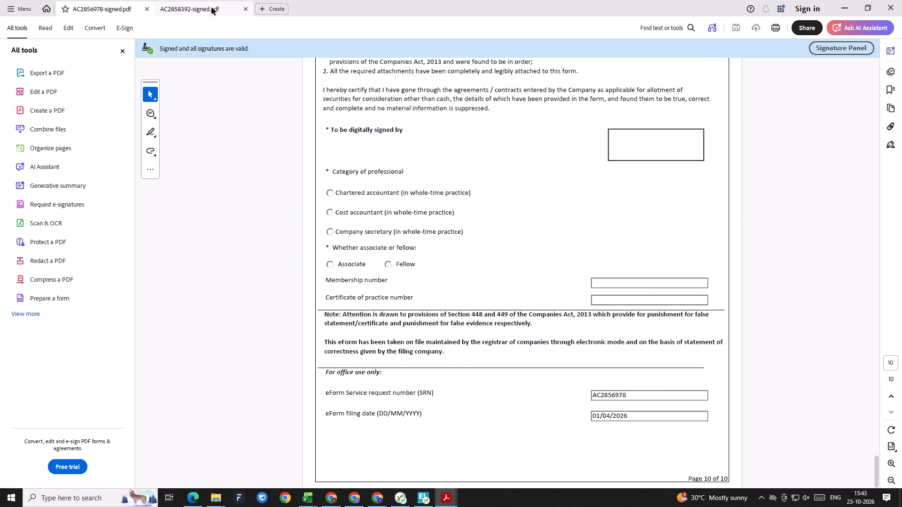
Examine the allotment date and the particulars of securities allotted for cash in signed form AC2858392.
{"action": "left_click", "coordinate": [212, 8]}
{"action": "scroll", "coordinate": [485, 237], "scroll_direction": "up", "scroll_amount": 10}
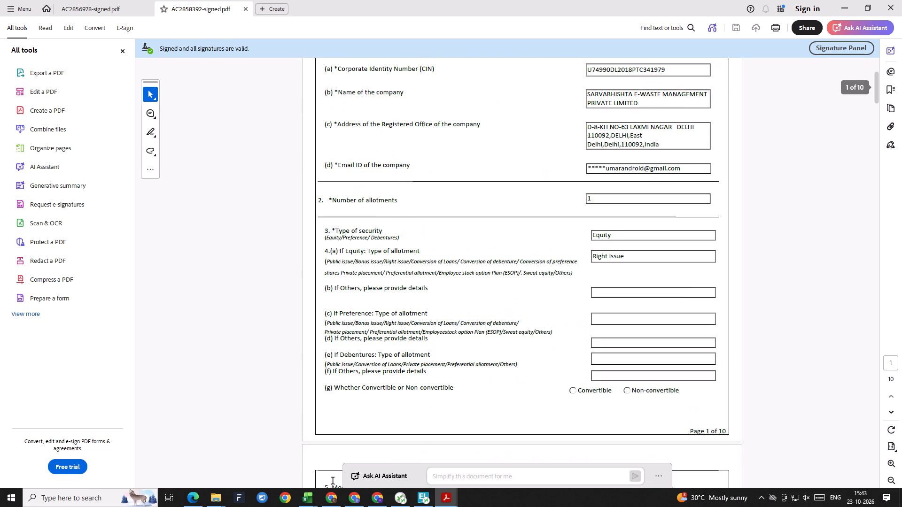
{"action": "left_click", "coordinate": [303, 499]}
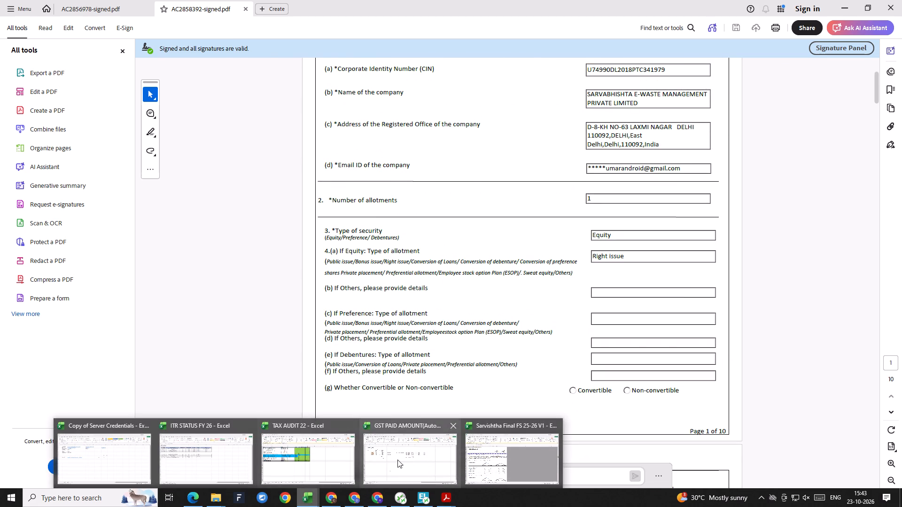
{"action": "left_click", "coordinate": [397, 460]}
{"action": "key", "text": "alt+Tab"}
{"action": "scroll", "coordinate": [552, 300], "scroll_direction": "up", "scroll_amount": 5}
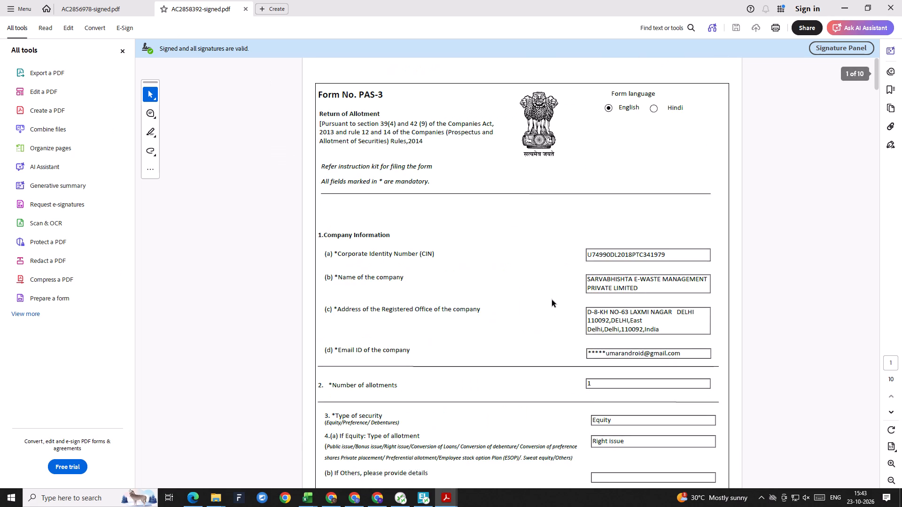
{"action": "scroll", "coordinate": [548, 301], "scroll_direction": "down", "scroll_amount": 10}
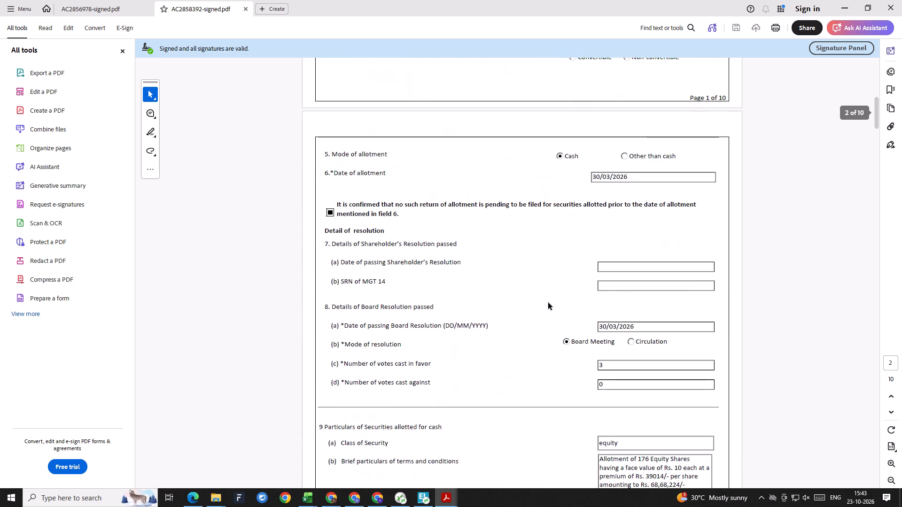
{"action": "scroll", "coordinate": [548, 303], "scroll_direction": "down", "scroll_amount": 6}
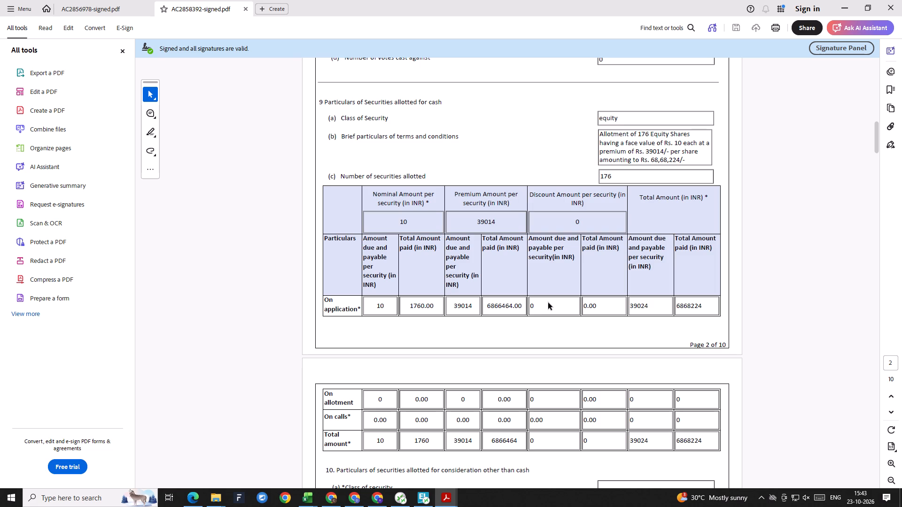
{"action": "key", "text": "alt+Tab"}
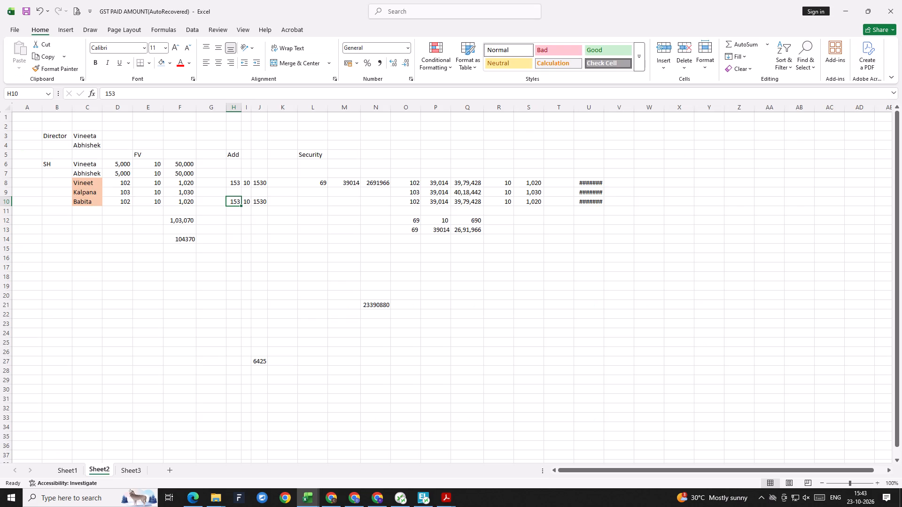
{"action": "key", "text": "shift+Up"}
{"action": "key", "text": "shift+Up"}
{"action": "key", "text": "Right"}
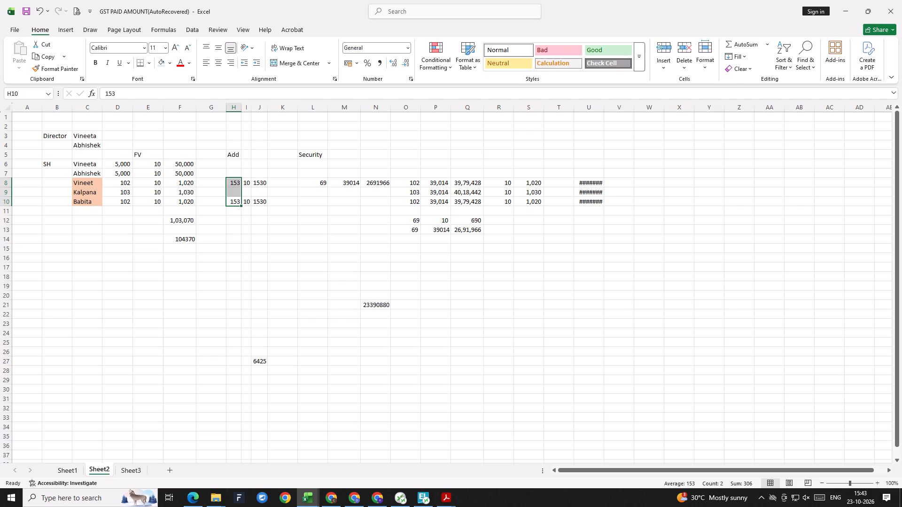
{"action": "key", "text": "Right"}
{"action": "key", "text": "Left"}
{"action": "key", "text": "Left"}
{"action": "key", "text": "Up"}
{"action": "key", "text": "Up"}
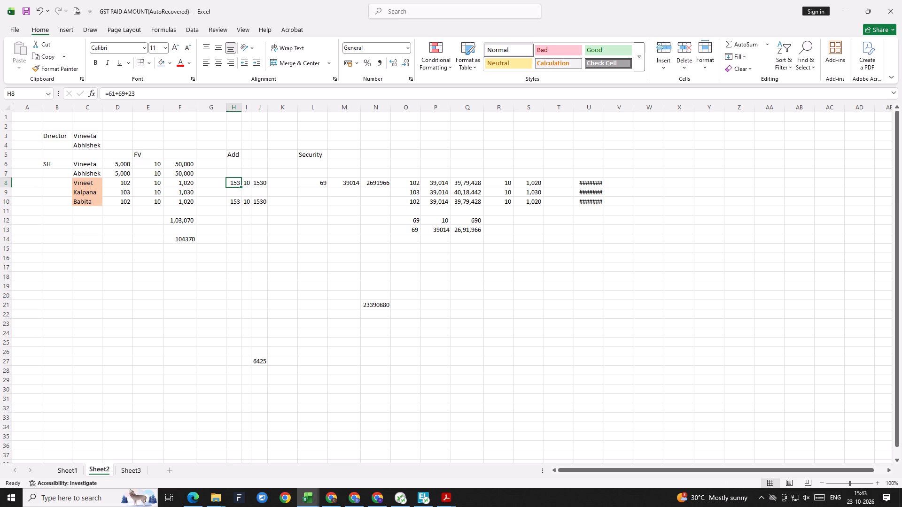
{"action": "key", "text": "Down"}
{"action": "key", "text": "Down"}
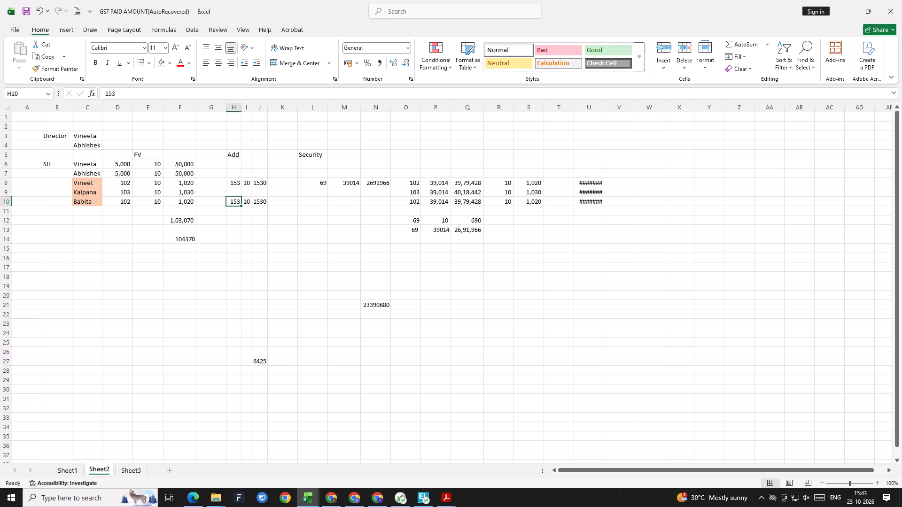
{"action": "key", "text": "Up"}
{"action": "key", "text": "Up"}
{"action": "key", "text": "alt+Tab"}
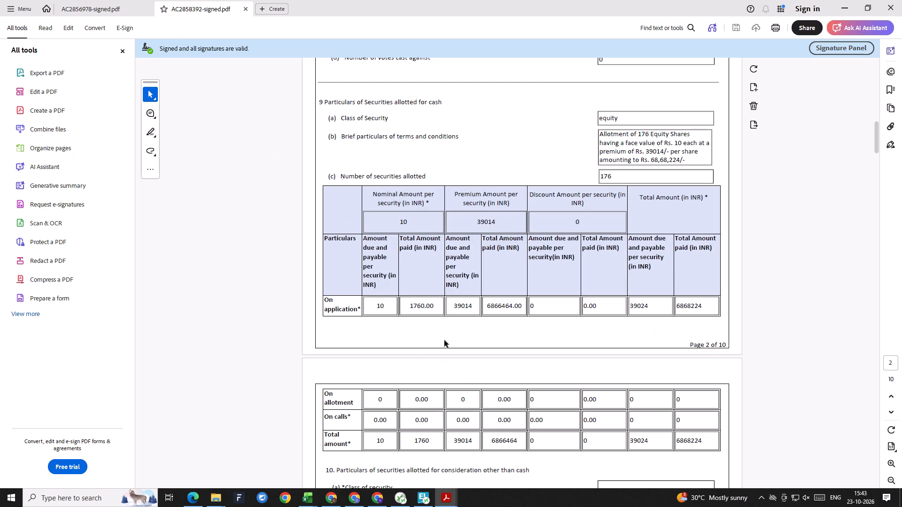
{"action": "key", "text": "alt+Tab"}
{"action": "key", "text": "Down"}
{"action": "key", "text": "Right"}
{"action": "key", "text": "Right"}
{"action": "key", "text": "Right"}
{"action": "key", "text": "Up"}
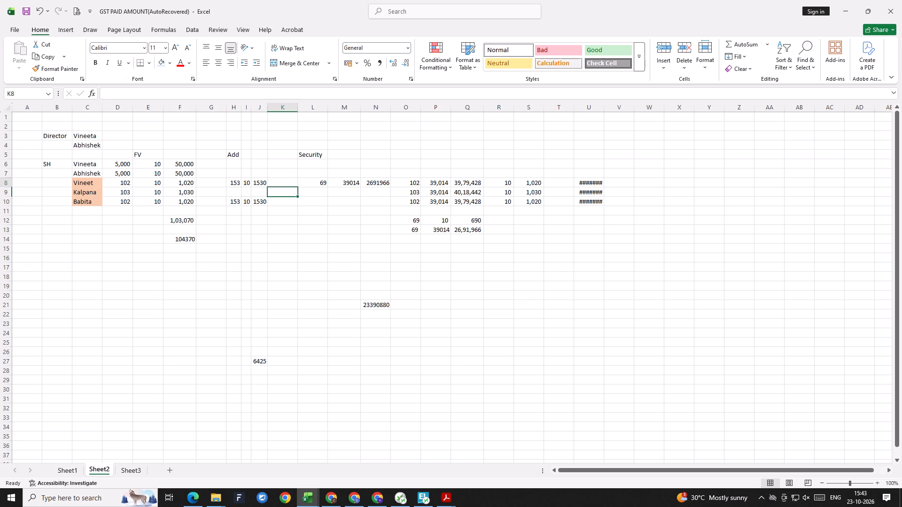
{"action": "key", "text": "Right"}
{"action": "key", "text": "Down"}
{"action": "key", "text": "Down"}
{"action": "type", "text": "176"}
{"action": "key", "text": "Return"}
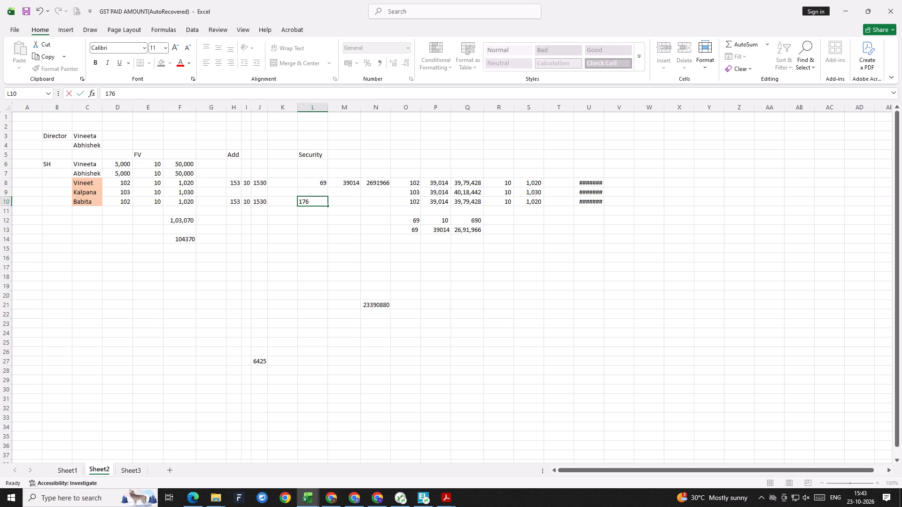
Copy the premium 39014 and the total premium formula from M8:N8 into M10:N10 on Babita's row.
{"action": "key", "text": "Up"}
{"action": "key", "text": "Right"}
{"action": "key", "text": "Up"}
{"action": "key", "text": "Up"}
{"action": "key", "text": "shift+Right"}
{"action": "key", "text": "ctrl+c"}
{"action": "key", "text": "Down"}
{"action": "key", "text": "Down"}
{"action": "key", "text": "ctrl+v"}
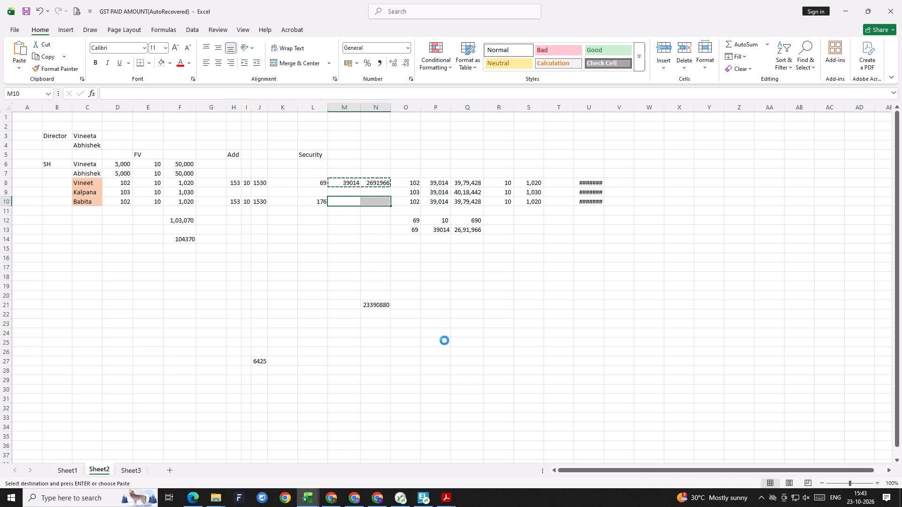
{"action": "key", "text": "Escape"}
Check the combined total premium of the two allotments in N8:N10.
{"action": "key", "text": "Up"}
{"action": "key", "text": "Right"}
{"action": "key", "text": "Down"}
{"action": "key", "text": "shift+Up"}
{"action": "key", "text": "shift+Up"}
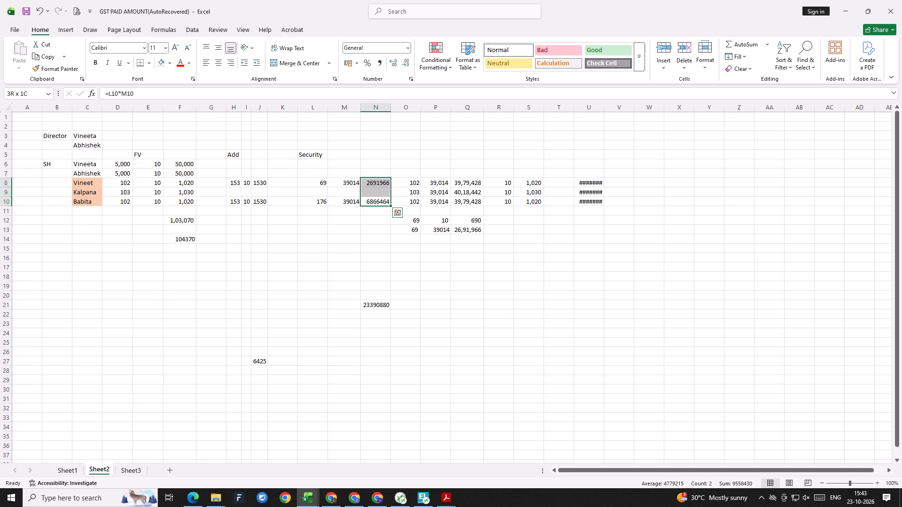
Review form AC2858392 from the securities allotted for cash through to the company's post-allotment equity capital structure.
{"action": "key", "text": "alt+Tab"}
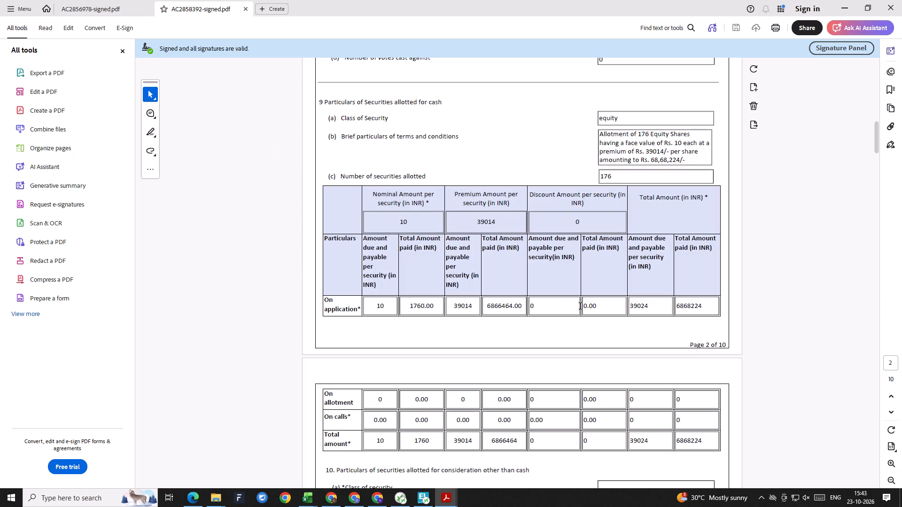
{"action": "scroll", "coordinate": [508, 367], "scroll_direction": "down", "scroll_amount": 3}
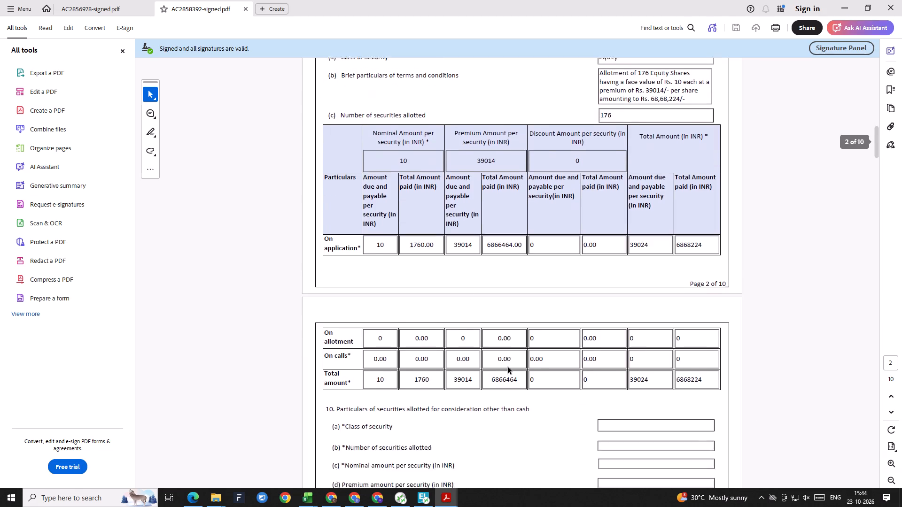
{"action": "scroll", "coordinate": [475, 373], "scroll_direction": "down", "scroll_amount": 15}
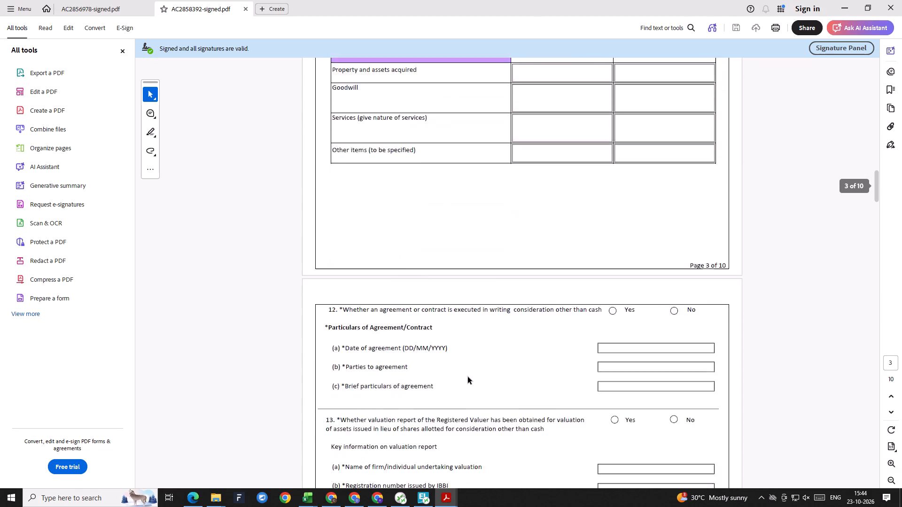
{"action": "scroll", "coordinate": [468, 377], "scroll_direction": "down", "scroll_amount": 20}
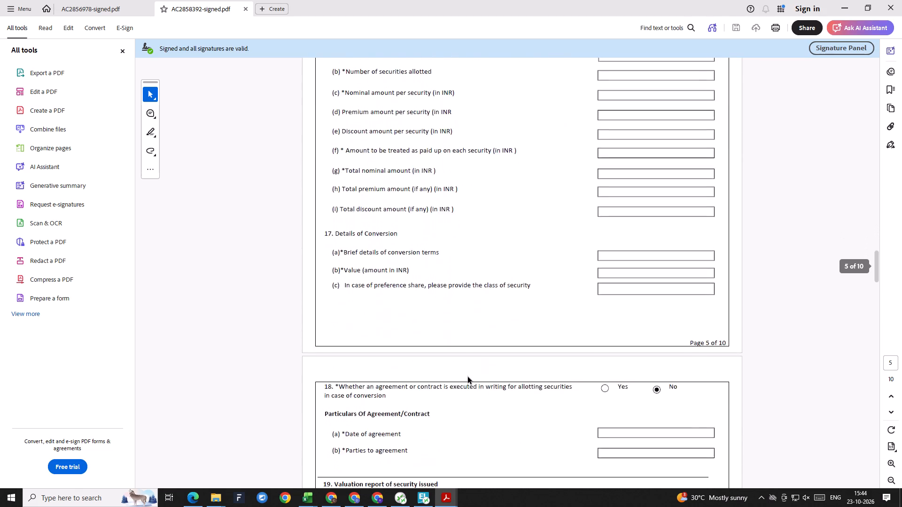
{"action": "scroll", "coordinate": [467, 377], "scroll_direction": "down", "scroll_amount": 8}
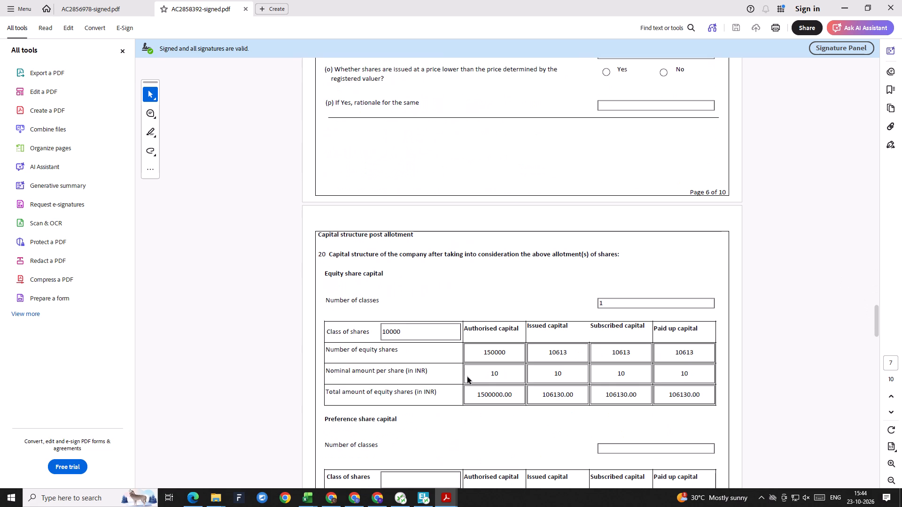
Return to the shareholder sheet in Excel and enter 10307 in F17.
{"action": "key", "text": "alt+Tab"}
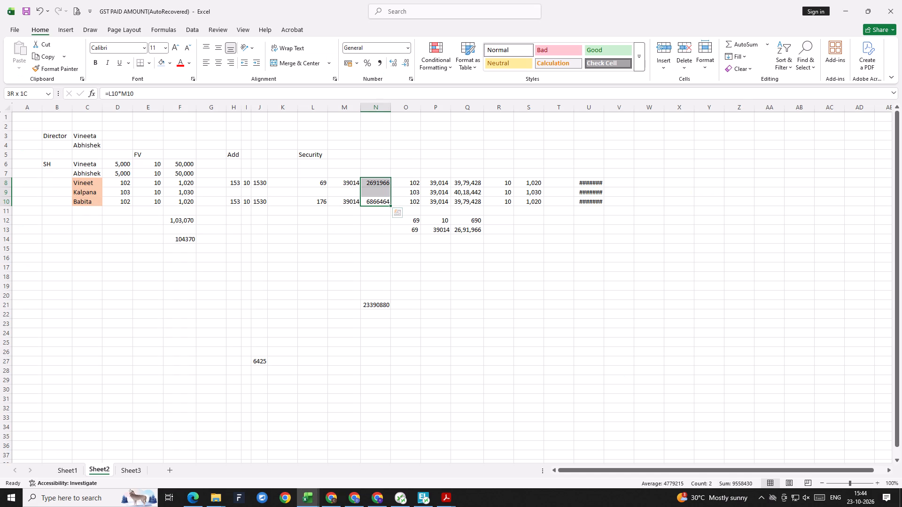
{"action": "left_click", "coordinate": [179, 263]}
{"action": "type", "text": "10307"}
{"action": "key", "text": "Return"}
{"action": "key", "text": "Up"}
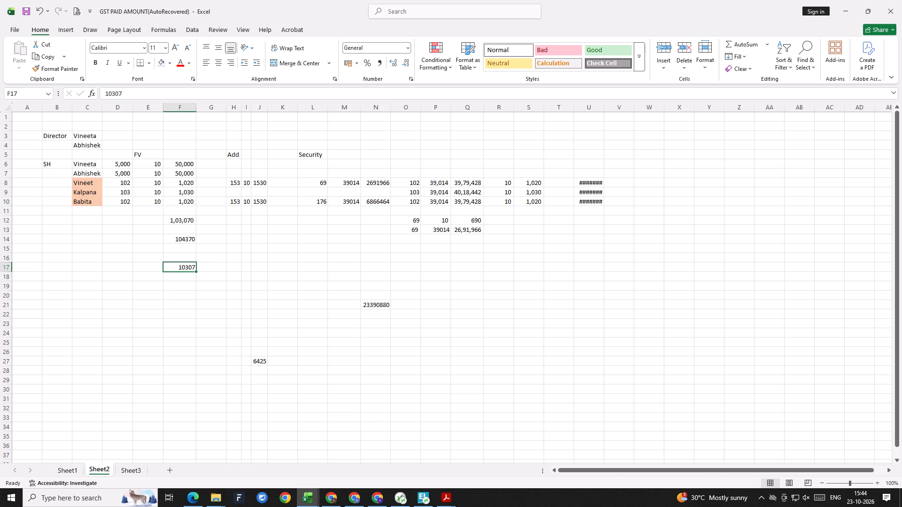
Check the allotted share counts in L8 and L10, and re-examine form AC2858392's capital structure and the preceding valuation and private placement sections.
{"action": "left_click", "coordinate": [322, 179], "text": "ctrl"}
{"action": "left_click", "coordinate": [318, 200], "text": "ctrl"}
{"action": "key", "text": "alt+Tab"}
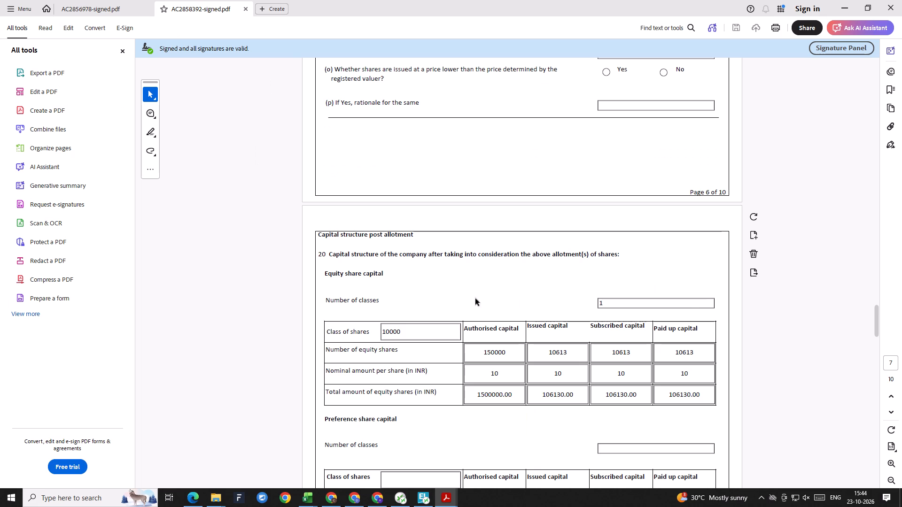
{"action": "scroll", "coordinate": [510, 319], "scroll_direction": "down", "scroll_amount": 5}
{"action": "scroll", "coordinate": [505, 330], "scroll_direction": "up", "scroll_amount": 12}
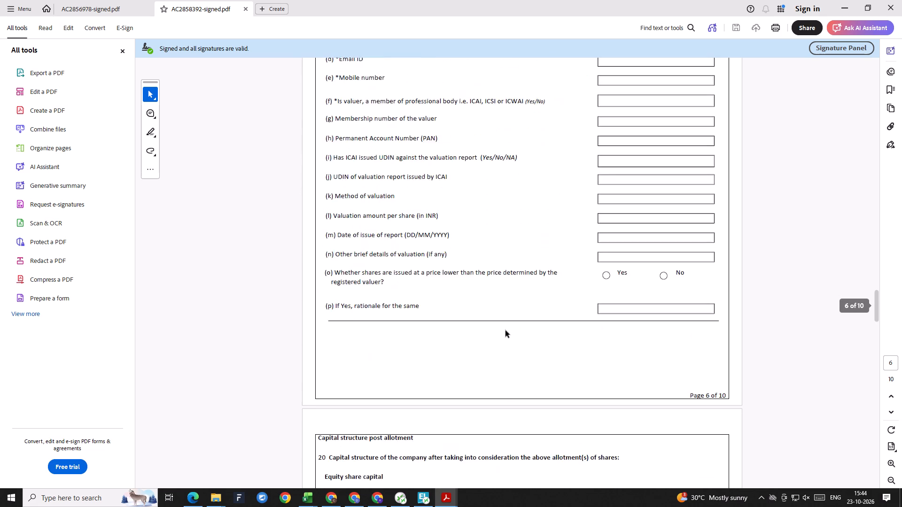
{"action": "scroll", "coordinate": [505, 330], "scroll_direction": "up", "scroll_amount": 18}
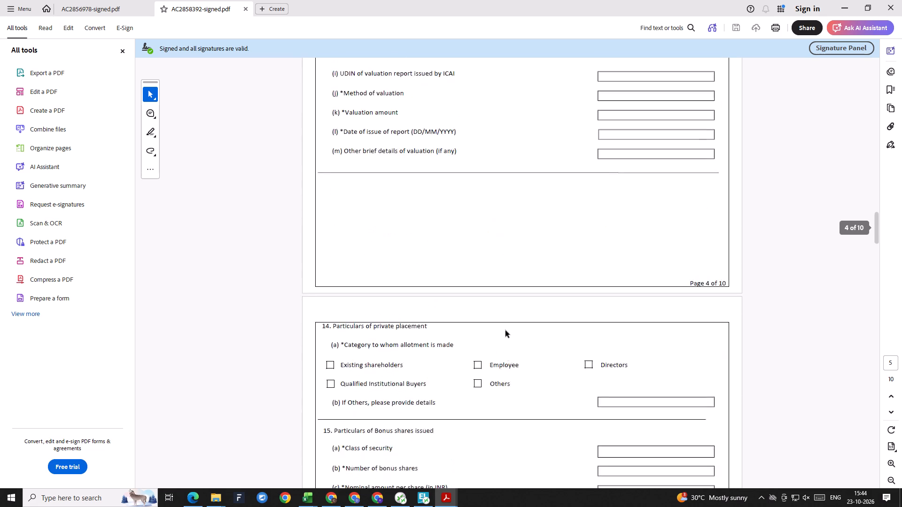
{"action": "scroll", "coordinate": [505, 330], "scroll_direction": "up", "scroll_amount": 5}
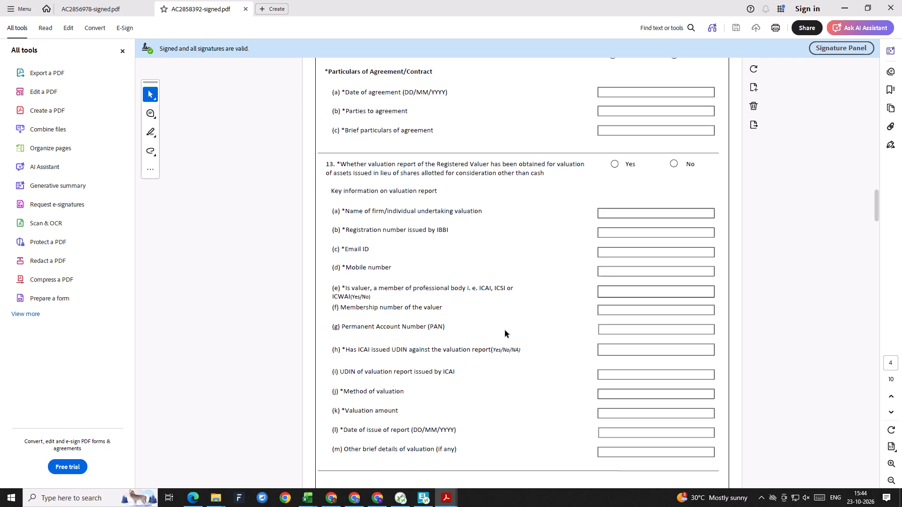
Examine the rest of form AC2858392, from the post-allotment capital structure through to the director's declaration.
{"action": "scroll", "coordinate": [505, 348], "scroll_direction": "down", "scroll_amount": 5}
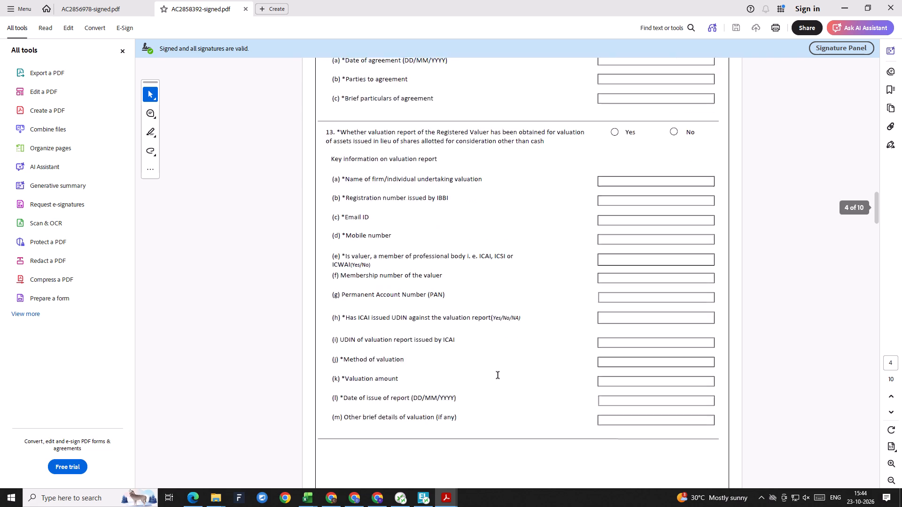
{"action": "scroll", "coordinate": [498, 376], "scroll_direction": "down", "scroll_amount": 16}
{"action": "scroll", "coordinate": [501, 377], "scroll_direction": "up", "scroll_amount": 1}
{"action": "scroll", "coordinate": [501, 377], "scroll_direction": "down", "scroll_amount": 18}
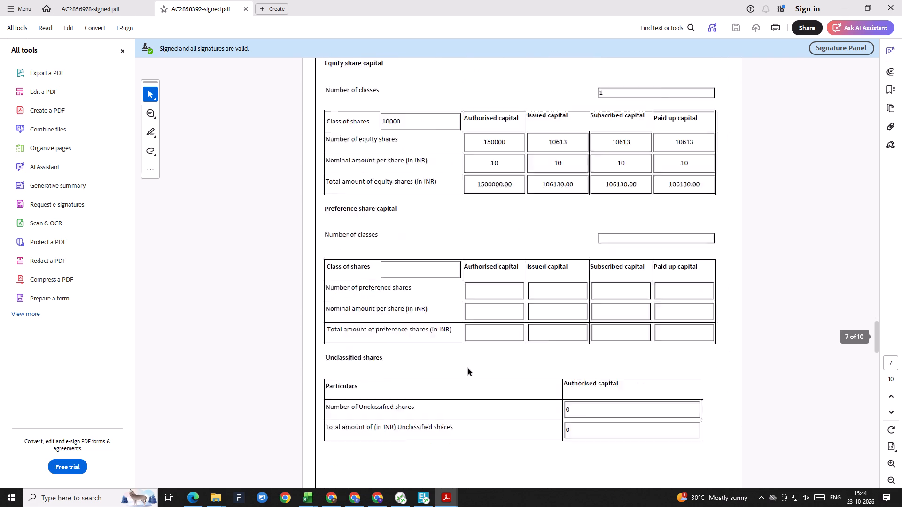
{"action": "scroll", "coordinate": [467, 373], "scroll_direction": "down", "scroll_amount": 16}
{"action": "scroll", "coordinate": [459, 379], "scroll_direction": "up", "scroll_amount": 4}
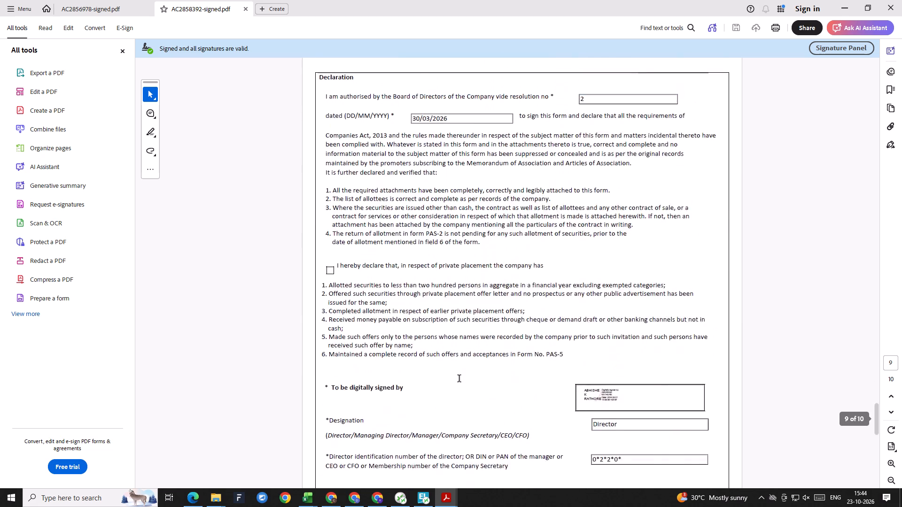
{"action": "scroll", "coordinate": [459, 379], "scroll_direction": "up", "scroll_amount": 15}
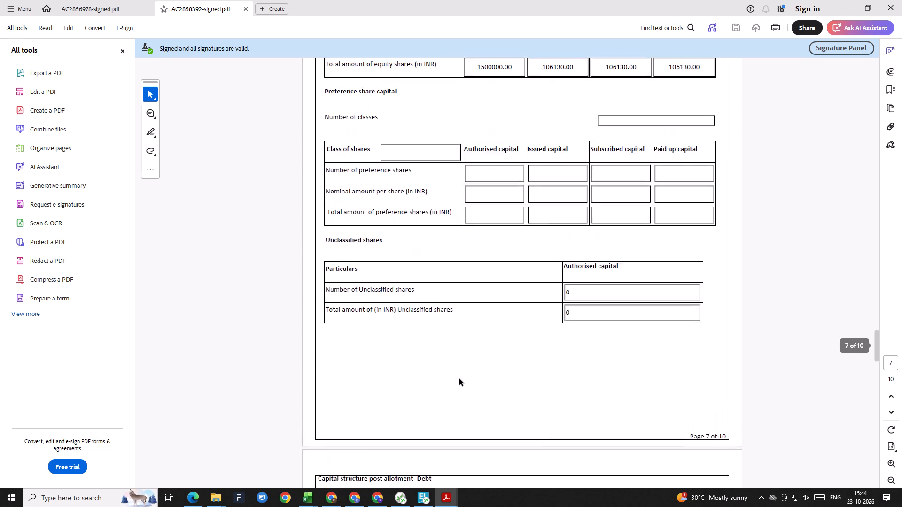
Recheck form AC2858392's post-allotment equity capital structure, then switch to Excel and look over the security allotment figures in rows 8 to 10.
{"action": "scroll", "coordinate": [459, 379], "scroll_direction": "up", "scroll_amount": 4}
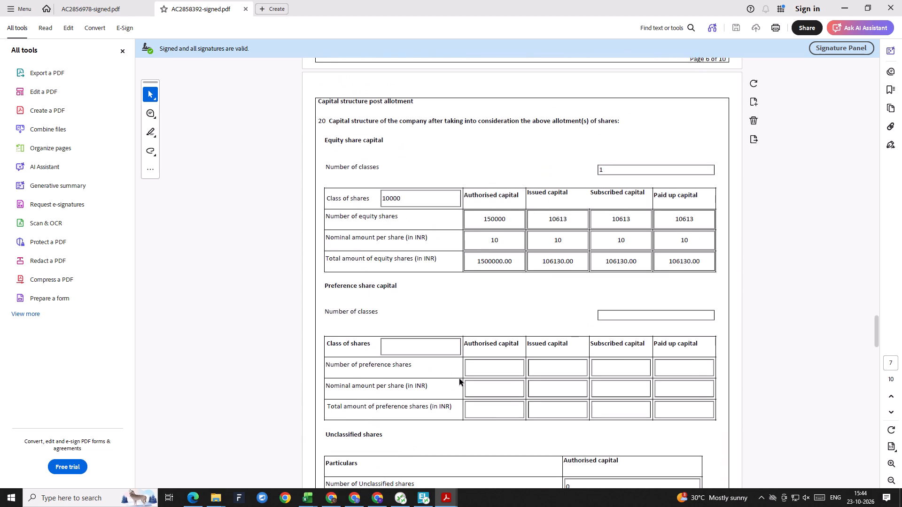
{"action": "key", "text": "alt+Tab"}
{"action": "key", "text": "Down"}
{"action": "key", "text": "Right"}
{"action": "key", "text": "Up"}
{"action": "key", "text": "Up"}
{"action": "key", "text": "Right"}
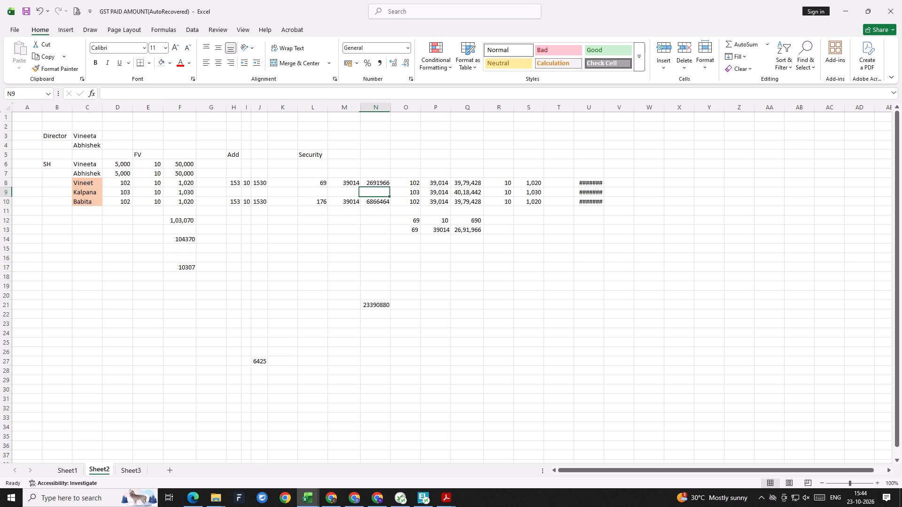
{"action": "key", "text": "Right"}
{"action": "key", "text": "Up"}
{"action": "key", "text": "Up"}
{"action": "key", "text": "Down"}
{"action": "key", "text": "Left"}
{"action": "key", "text": "Down"}
{"action": "key", "text": "Left"}
{"action": "key", "text": "Up"}
{"action": "key", "text": "Right"}
{"action": "key", "text": "Up"}
{"action": "key", "text": "Left"}
{"action": "key", "text": "Down"}
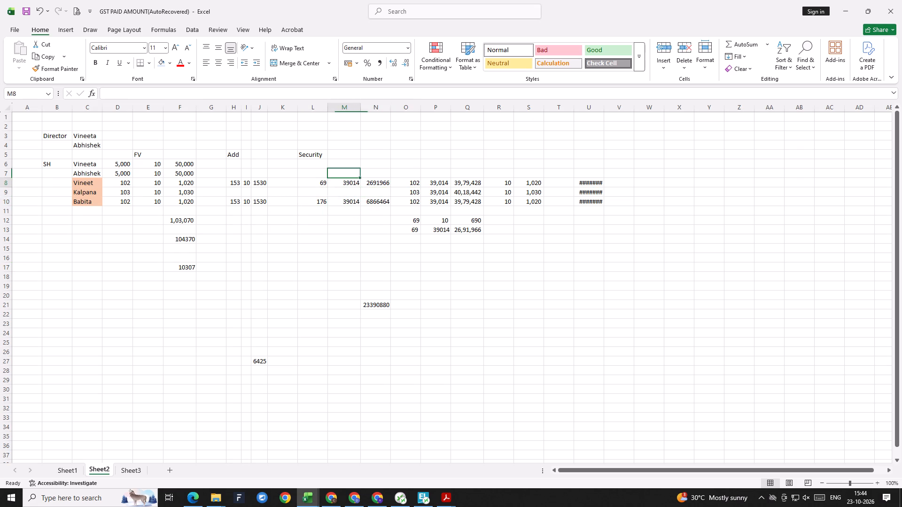
Check the sum of the amounts in Q8:Q10, then the sum of the security amounts in N8:N10.
{"action": "key", "text": "Down"}
{"action": "key", "text": "Down"}
{"action": "key", "text": "Right"}
{"action": "key", "text": "Up"}
{"action": "key", "text": "Right"}
{"action": "key", "text": "Up"}
{"action": "key", "text": "Right"}
{"action": "key", "text": "Right"}
{"action": "key", "text": "shift+Down"}
{"action": "key", "text": "shift+Down"}
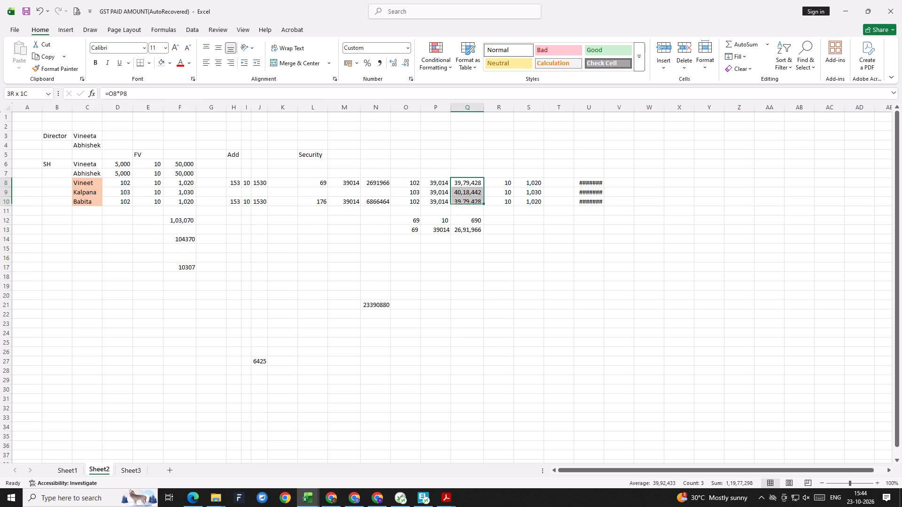
{"action": "key", "text": "Left"}
{"action": "key", "text": "Left"}
{"action": "key", "text": "Left"}
{"action": "key", "text": "shift+Down"}
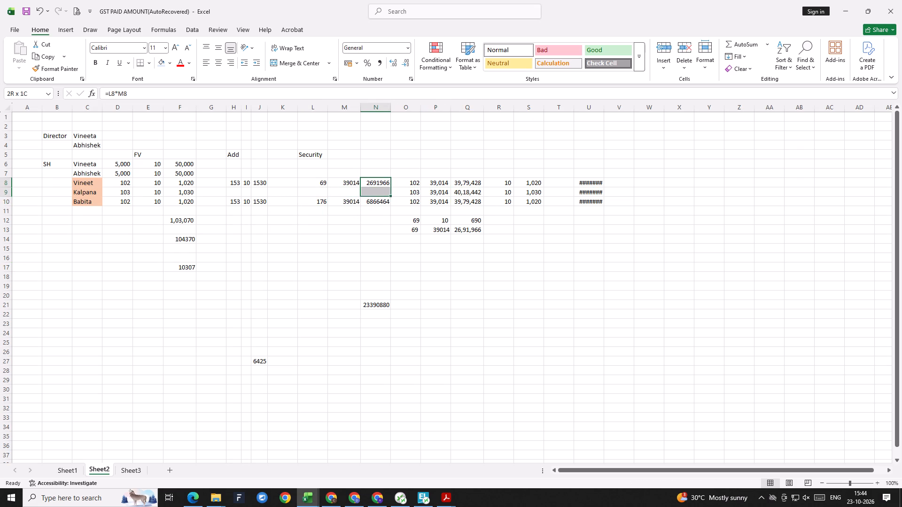
{"action": "key", "text": "shift+Down"}
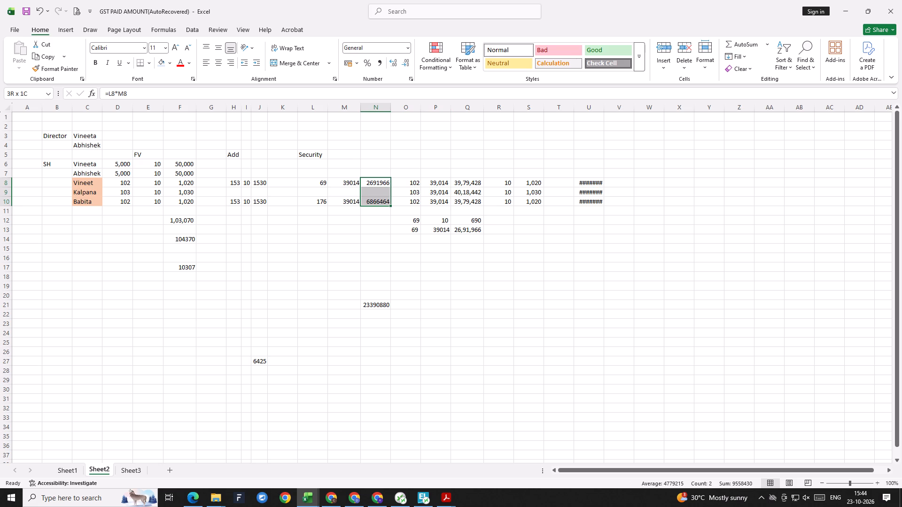
Compare the total of Q8:Q10 with the total of N8:N10 once more.
{"action": "key", "text": "Right"}
{"action": "key", "text": "Right"}
{"action": "key", "text": "Right"}
{"action": "key", "text": "shift+Down"}
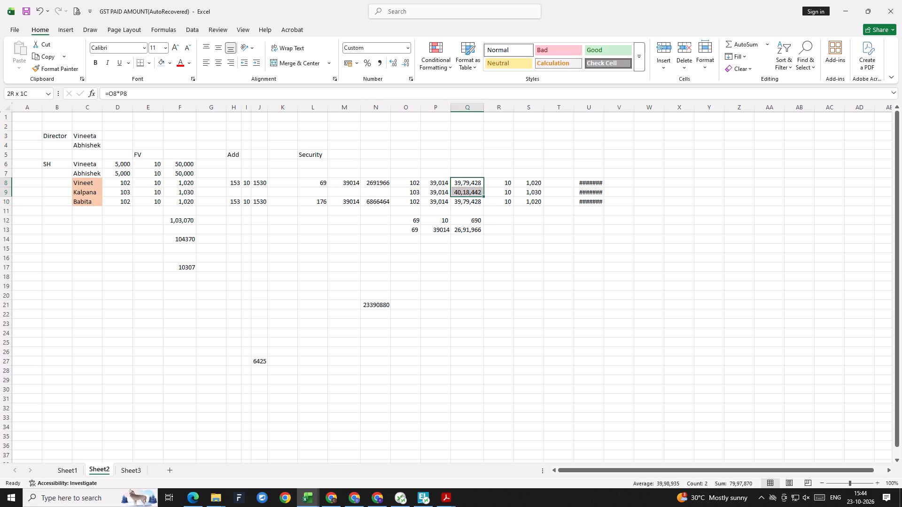
{"action": "key", "text": "shift+Down"}
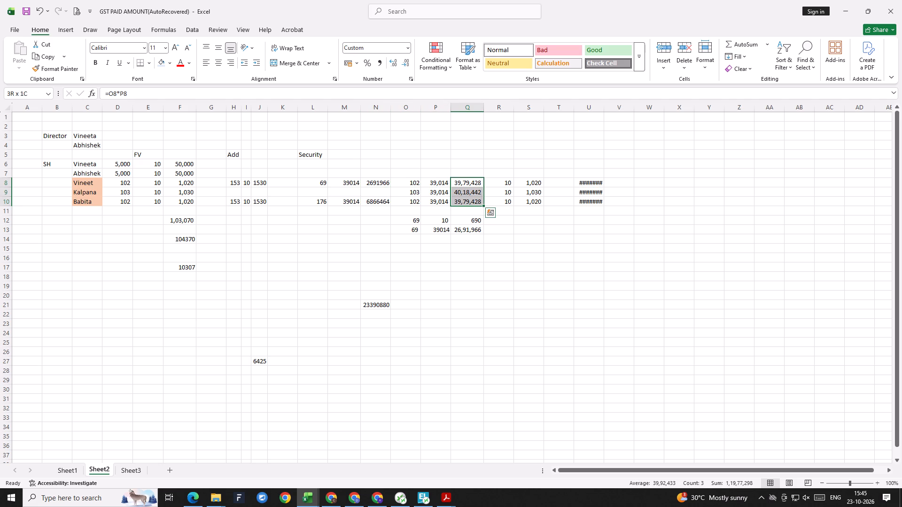
{"action": "key", "text": "Left"}
{"action": "key", "text": "Left"}
{"action": "key", "text": "Left"}
{"action": "key", "text": "shift+Down"}
{"action": "key", "text": "shift+Down"}
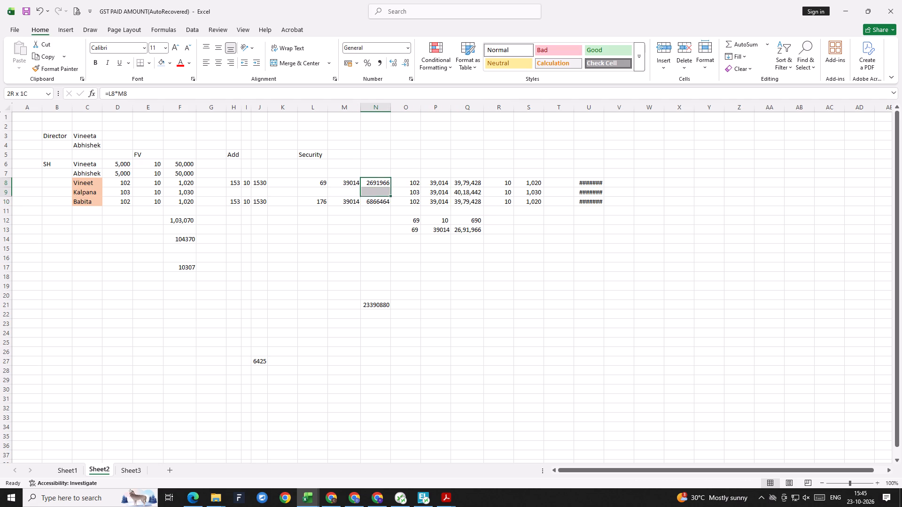